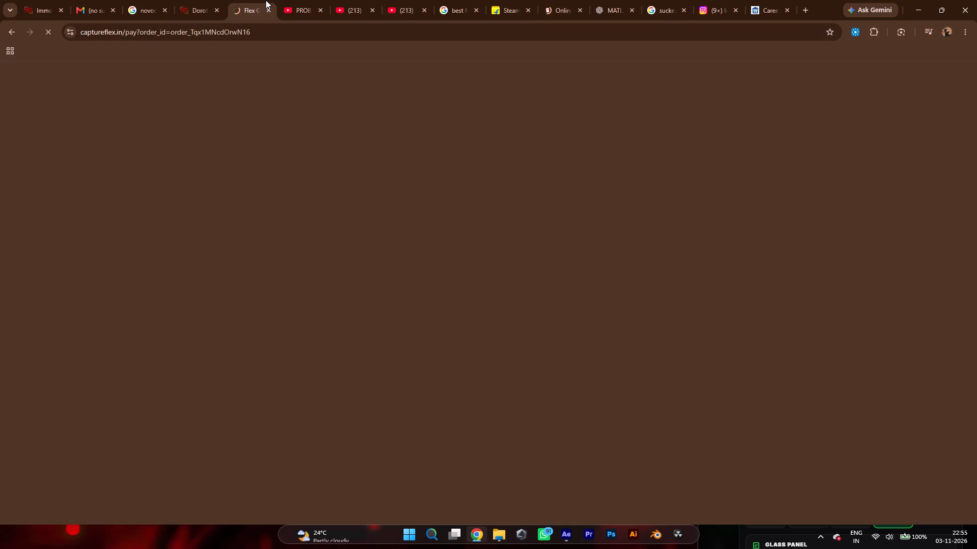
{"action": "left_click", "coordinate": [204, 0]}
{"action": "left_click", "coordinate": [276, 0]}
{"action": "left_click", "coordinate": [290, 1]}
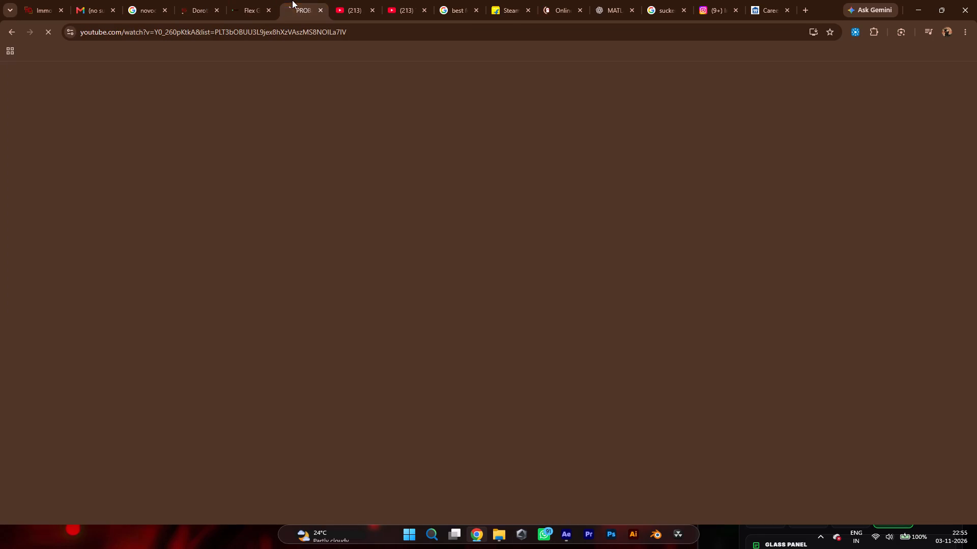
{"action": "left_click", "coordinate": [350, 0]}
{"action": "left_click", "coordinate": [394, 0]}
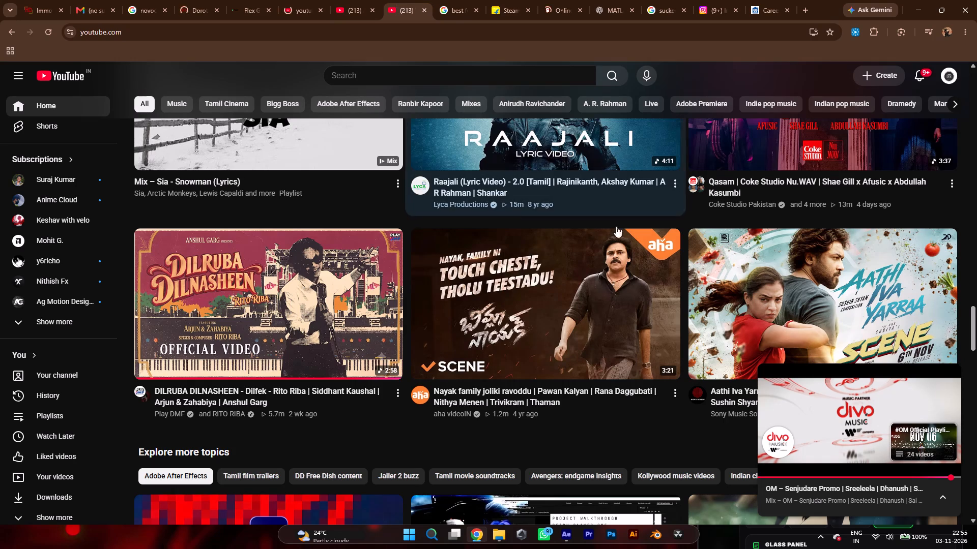
Play the YouTube tutorial "Apple Style UI Shape Morphing Tutorial in After Effects" and watch it in full screen.
{"action": "left_click", "coordinate": [361, 0]}
{"action": "left_click", "coordinate": [431, 182]}
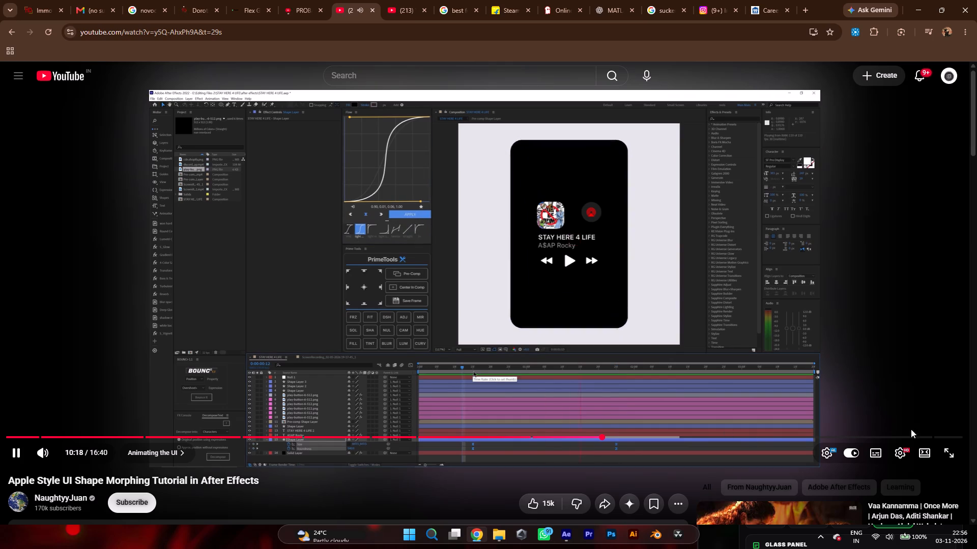
{"action": "left_click", "coordinate": [954, 449]}
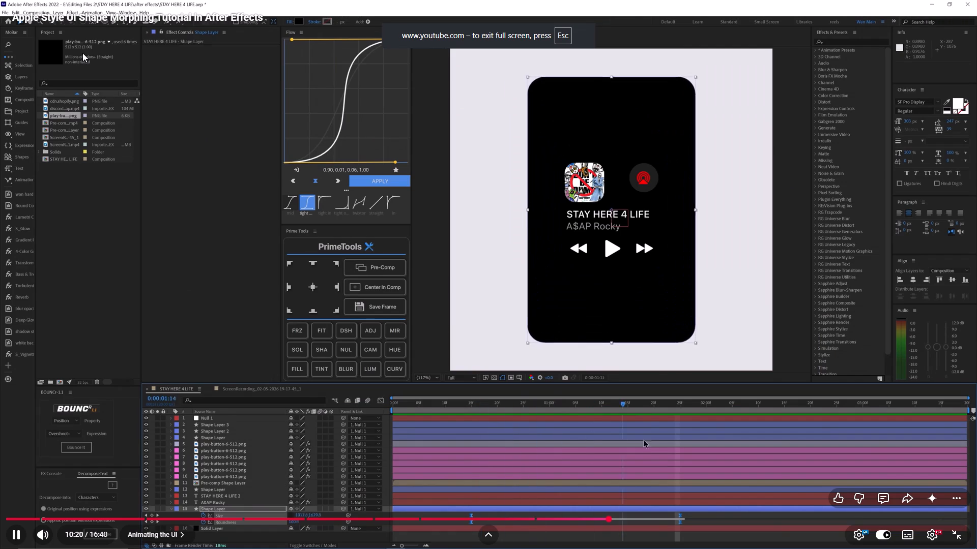
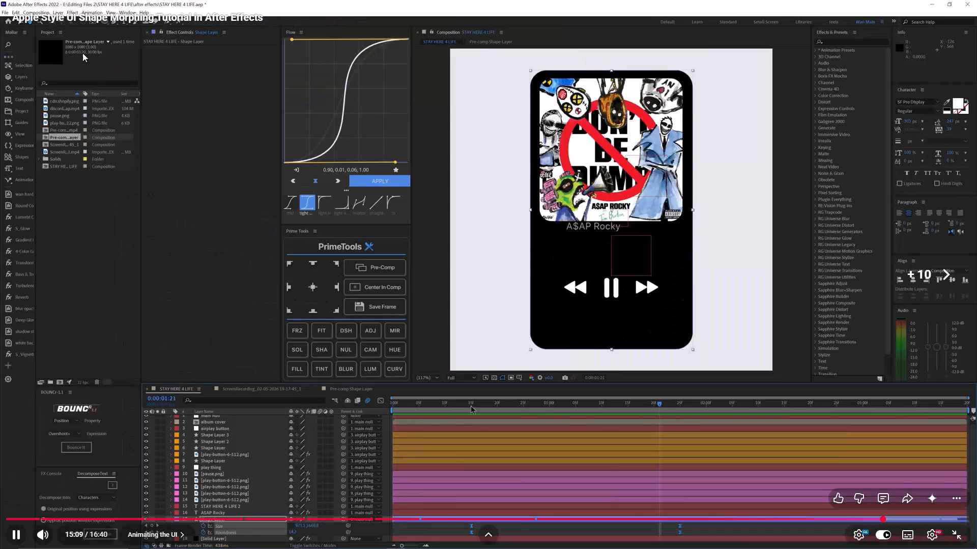
Skim forward through the tutorial's "Animating the UI" chapter to the finished morph animation at about 15:50.
{"action": "key", "text": "Right"}
{"action": "key", "text": "Right"}
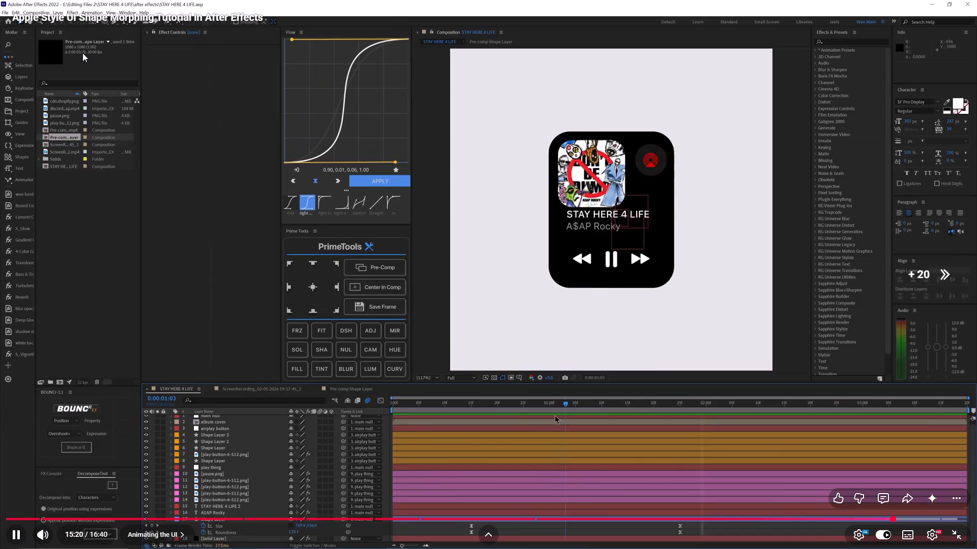
{"action": "key", "text": "Right"}
{"action": "key", "text": "Left"}
{"action": "key", "text": "Left"}
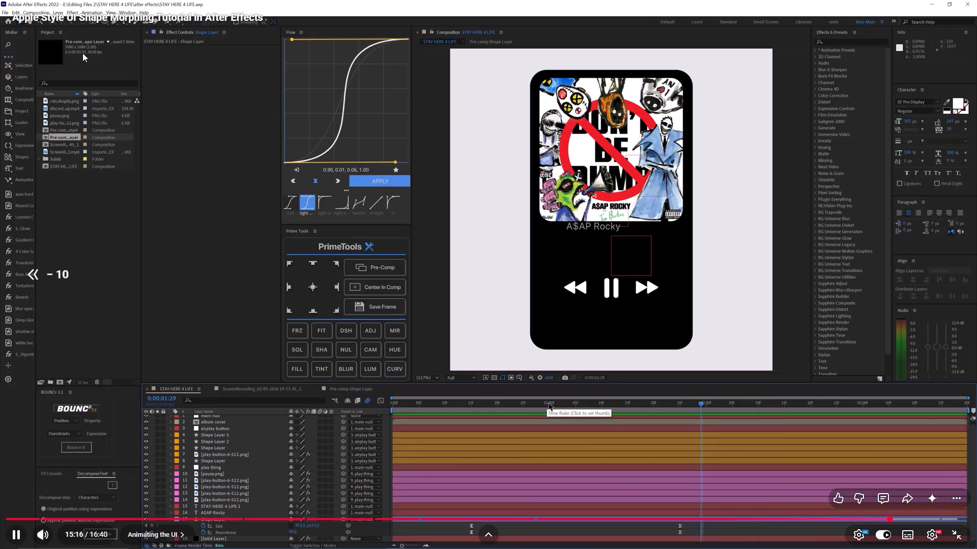
{"action": "key", "text": "Right"}
{"action": "key", "text": "Right"}
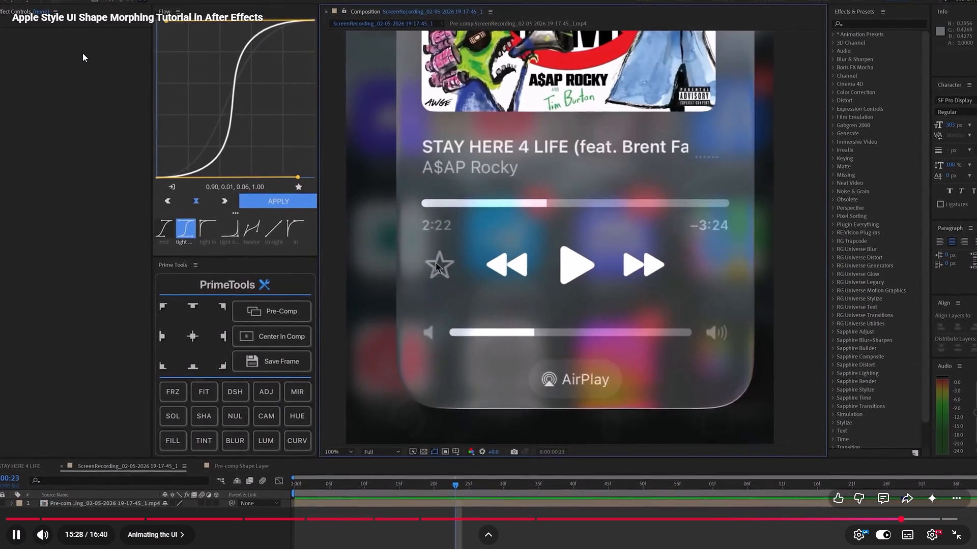
{"action": "key", "text": "Right"}
{"action": "key", "text": "Right"}
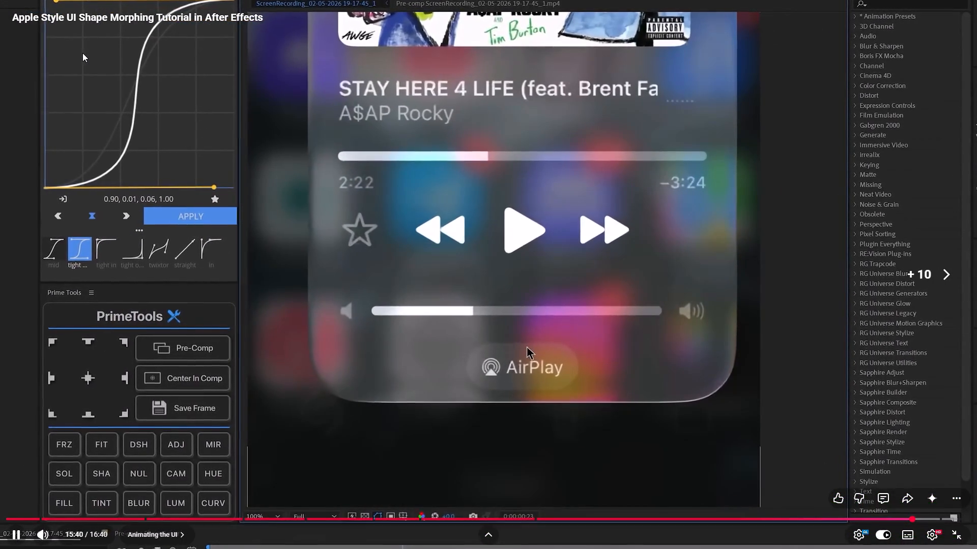
{"action": "key", "text": "Right"}
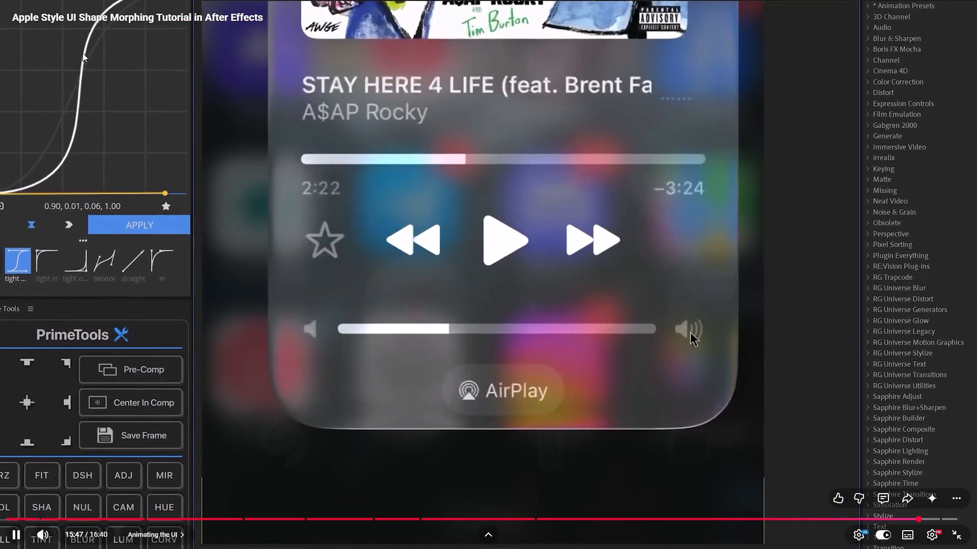
{"action": "key", "text": "Right"}
{"action": "key", "text": "Left"}
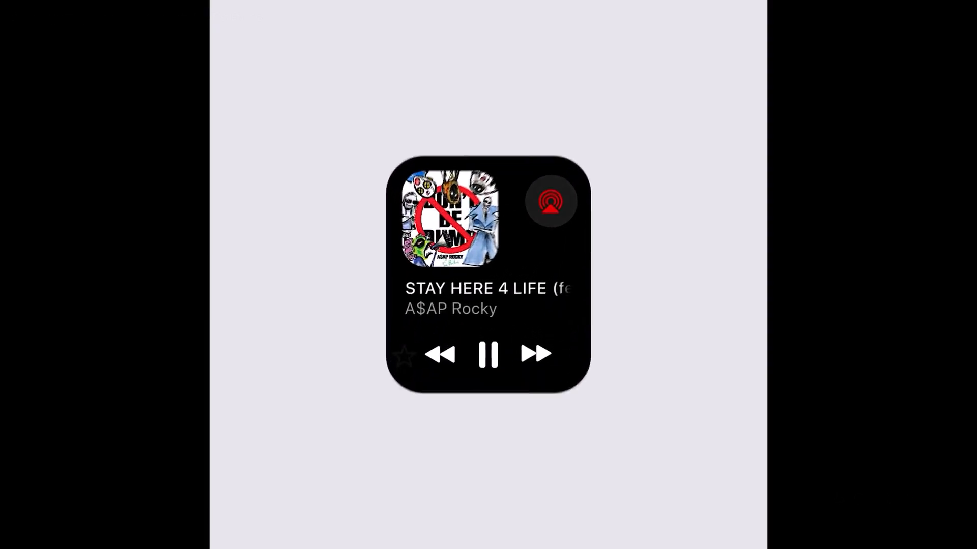
{"action": "key", "text": "Left"}
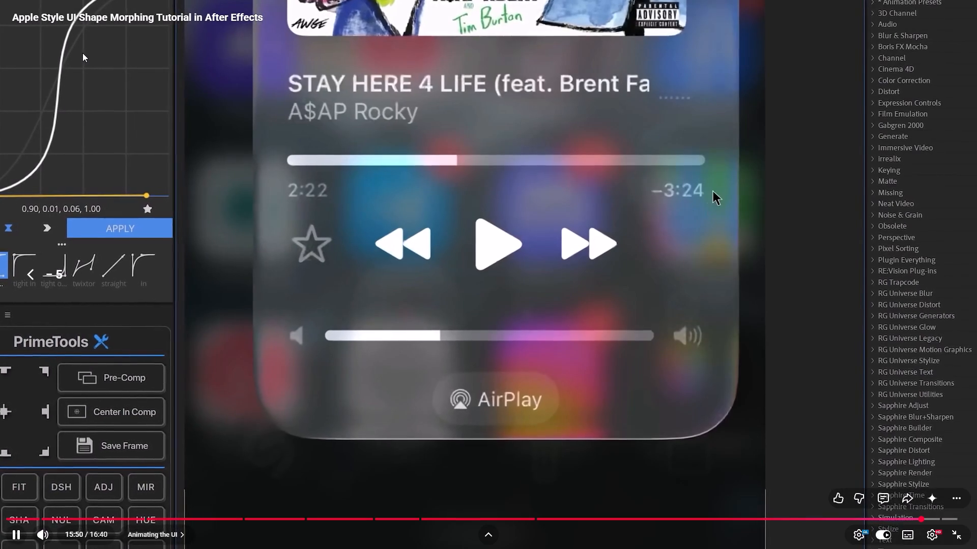
Examine the finished music player morph in short paused stretches from about 15:50 to 15:54, then leave full screen and pause the video.
{"action": "key", "text": "space"}
{"action": "key", "text": "space"}
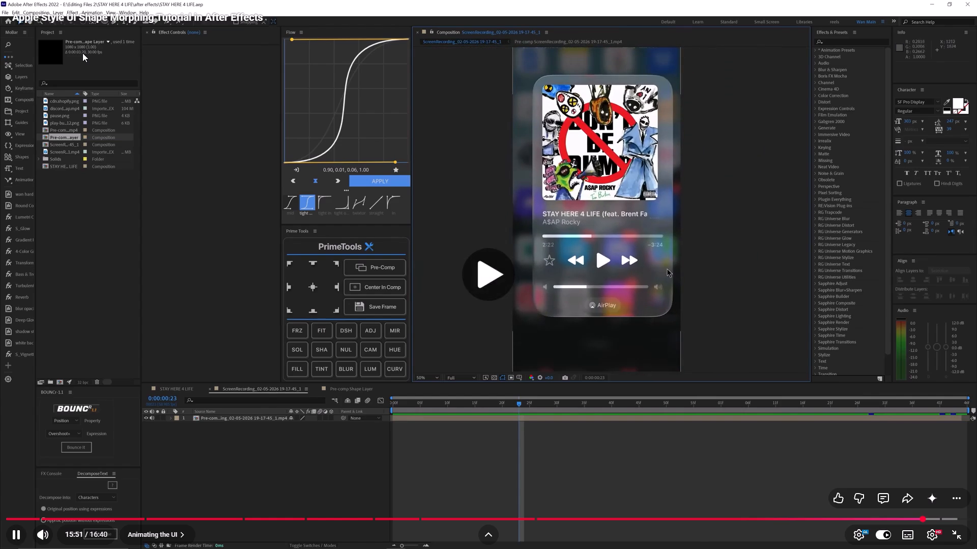
{"action": "key", "text": "space"}
{"action": "key", "text": "space"}
{"action": "key", "text": "space"}
{"action": "key", "text": "space"}
{"action": "key", "text": "space"}
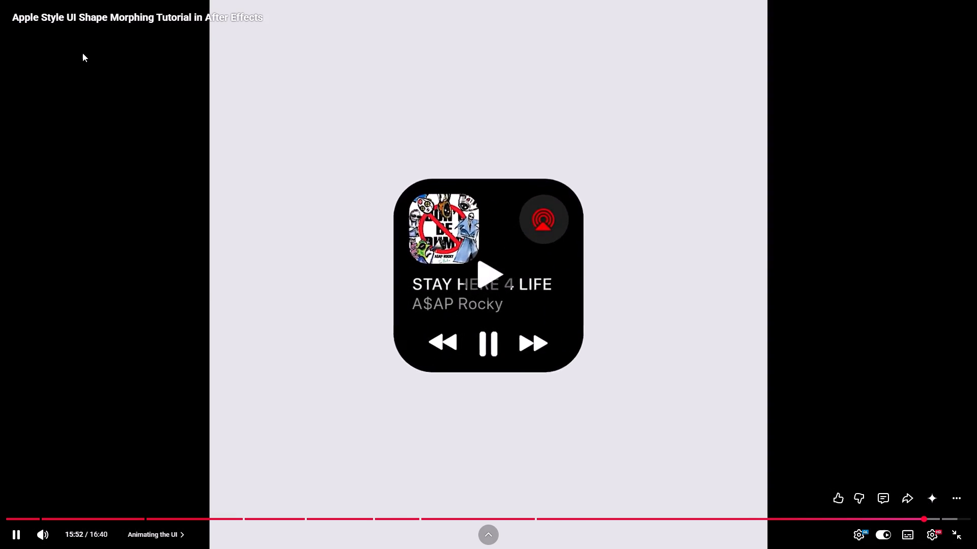
{"action": "key", "text": "space"}
{"action": "key", "text": "space"}
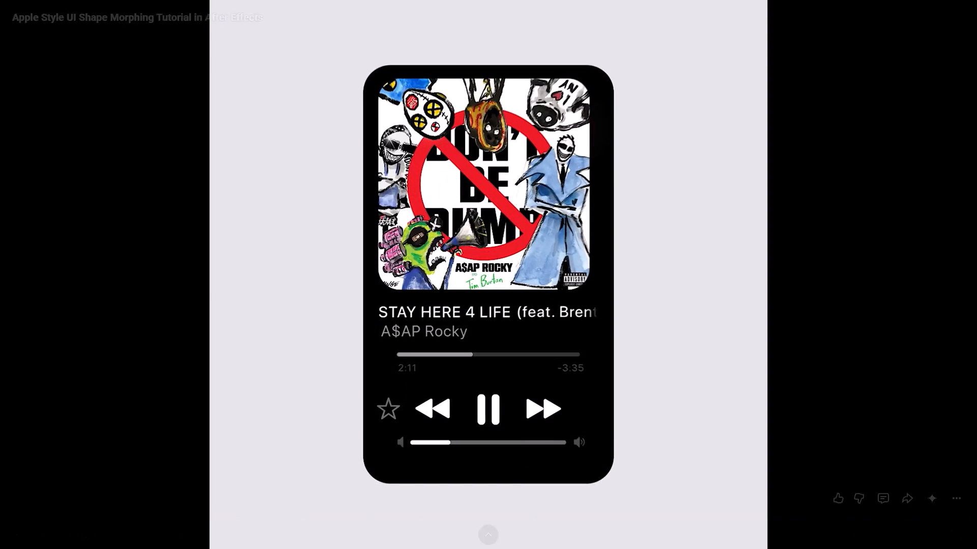
{"action": "key", "text": "space"}
{"action": "key", "text": "space"}
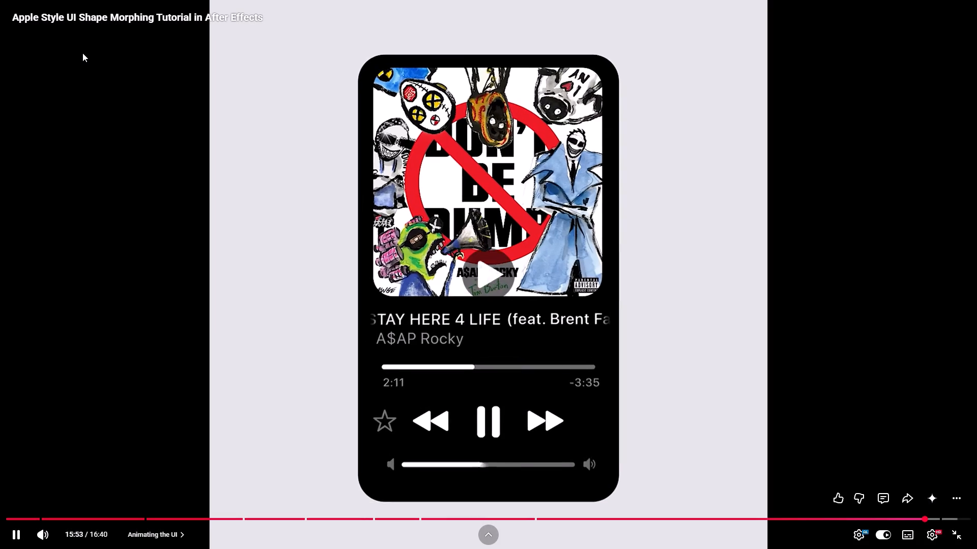
{"action": "key", "text": "space"}
{"action": "key", "text": "space"}
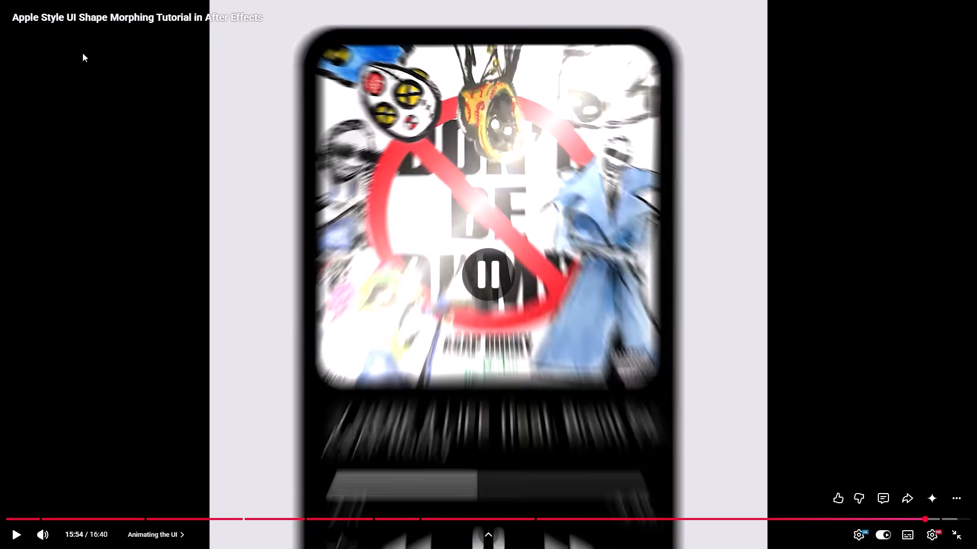
{"action": "key", "text": "Left"}
{"action": "key", "text": "space"}
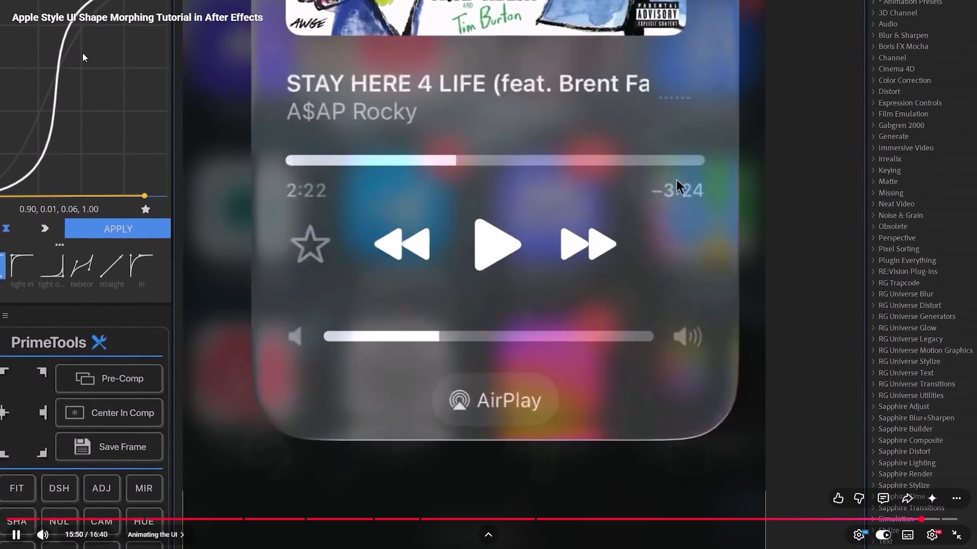
{"action": "key", "text": "Escape"}
{"action": "key", "text": "space"}
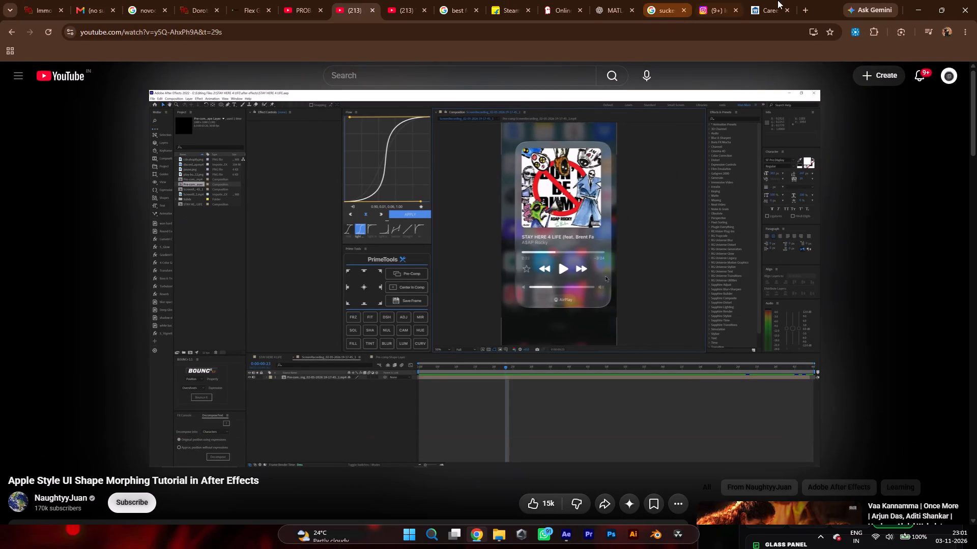
{"action": "left_click", "coordinate": [567, 540]}
{"action": "left_click_drag", "start_coordinate": [426, 345], "coordinate": [443, 349]}
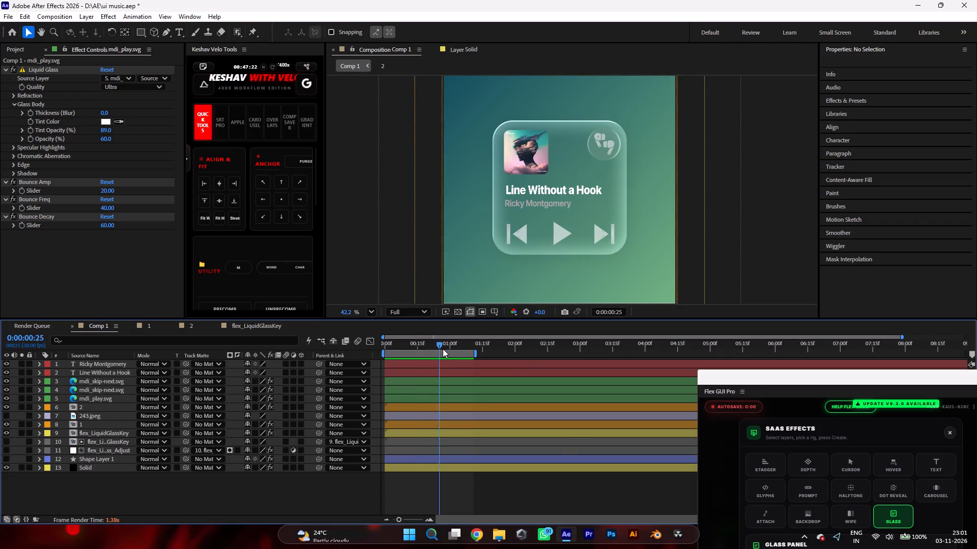
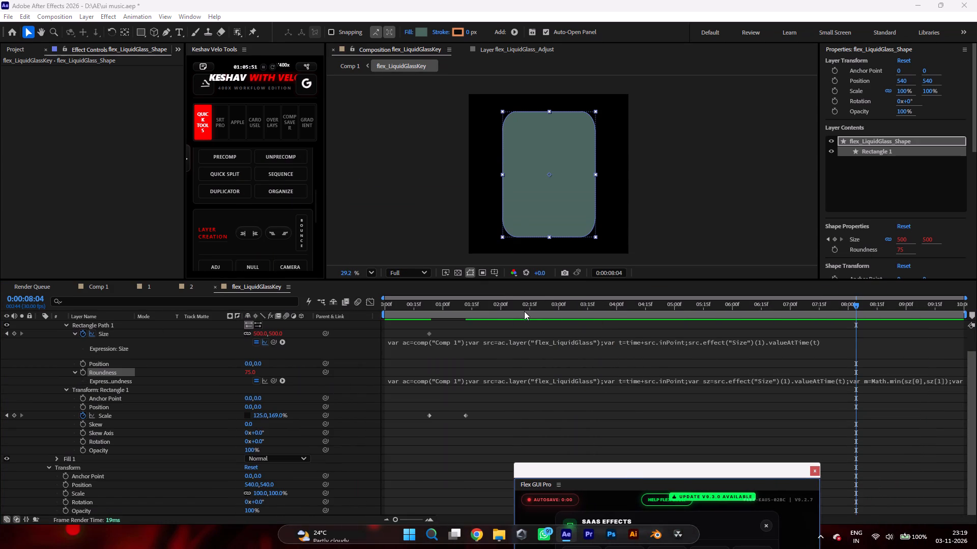
Review the morph between the two Scale keyframes and add a Roundness keyframe for Rectangle Path 1 at 0:00:00:23.
{"action": "left_click_drag", "start_coordinate": [524, 309], "coordinate": [457, 299]}
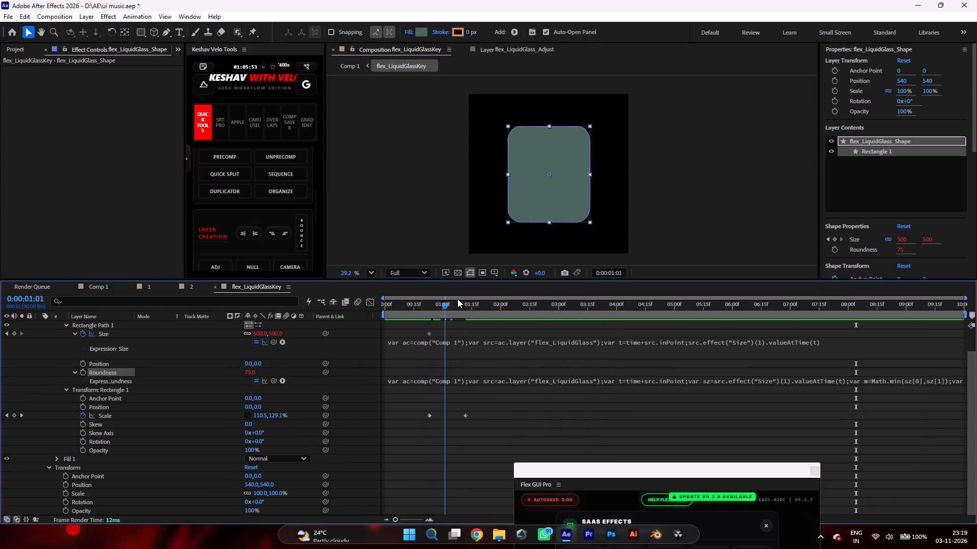
{"action": "left_click_drag", "start_coordinate": [457, 299], "coordinate": [447, 299]}
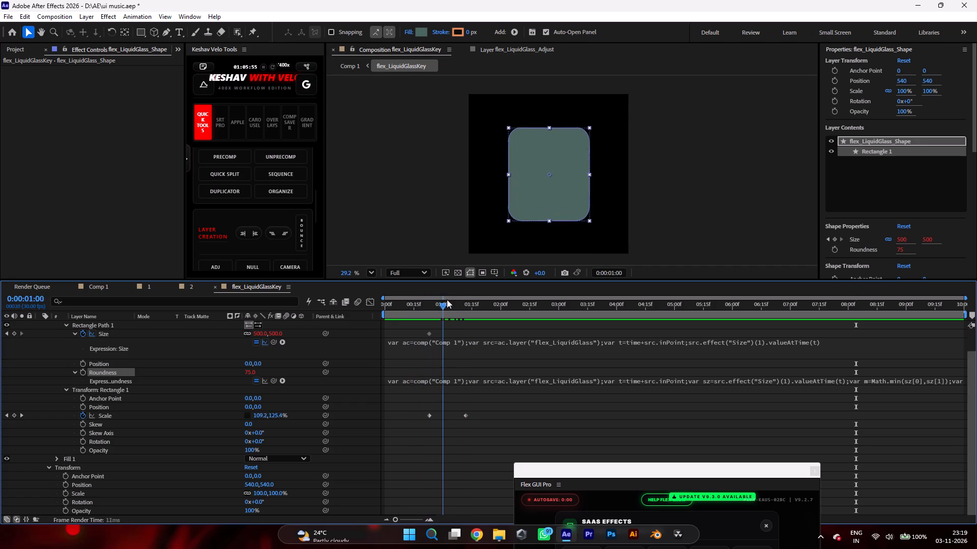
{"action": "left_click_drag", "start_coordinate": [447, 299], "coordinate": [465, 297]}
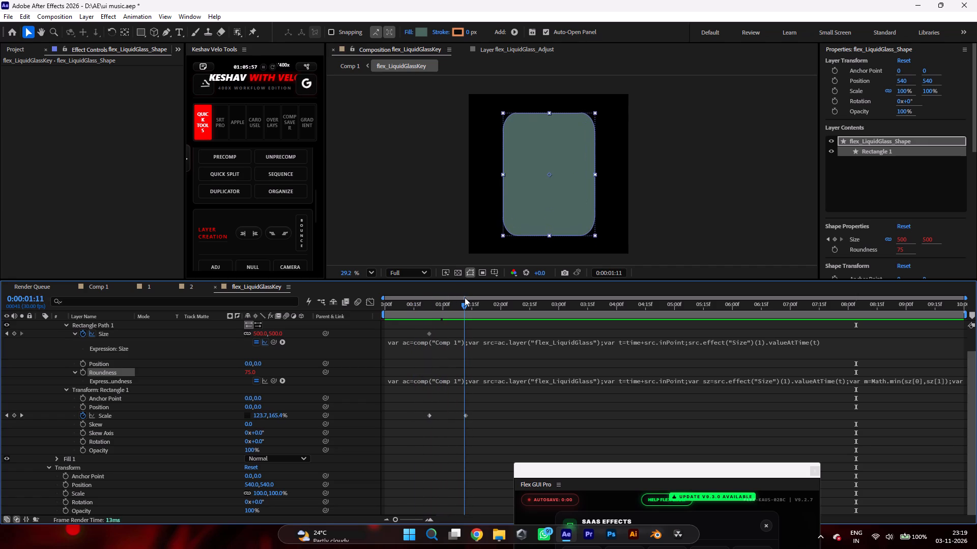
{"action": "left_click_drag", "start_coordinate": [465, 297], "coordinate": [429, 301]}
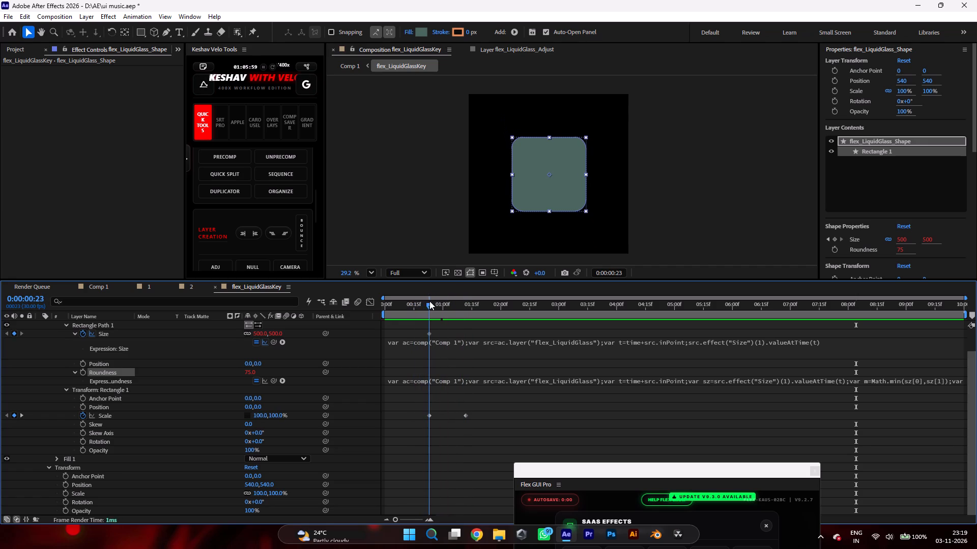
{"action": "left_click_drag", "start_coordinate": [429, 301], "coordinate": [430, 301]}
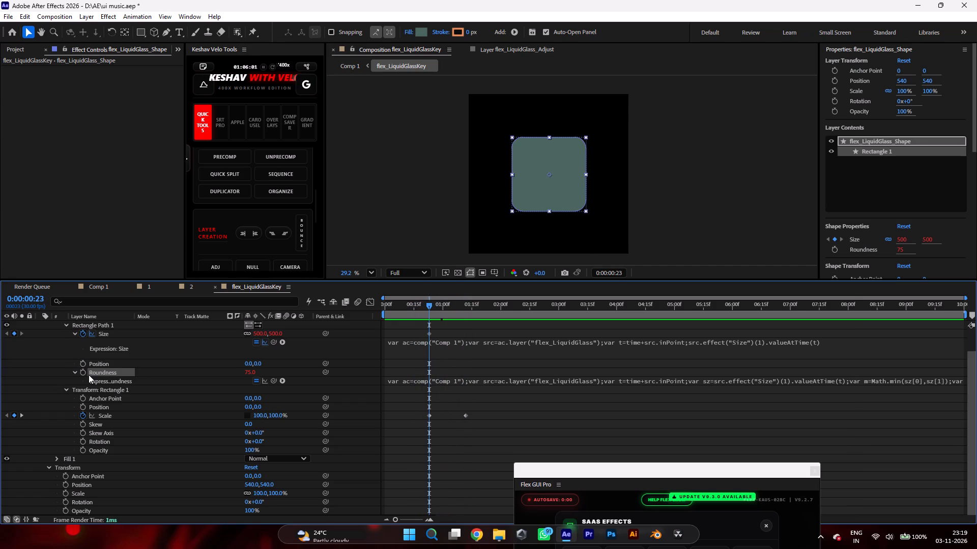
{"action": "left_click", "coordinate": [85, 374]}
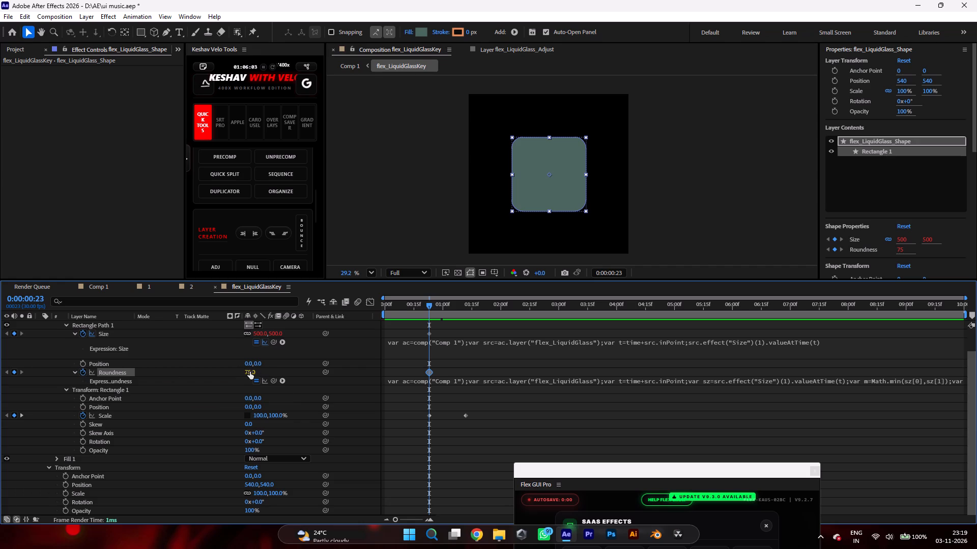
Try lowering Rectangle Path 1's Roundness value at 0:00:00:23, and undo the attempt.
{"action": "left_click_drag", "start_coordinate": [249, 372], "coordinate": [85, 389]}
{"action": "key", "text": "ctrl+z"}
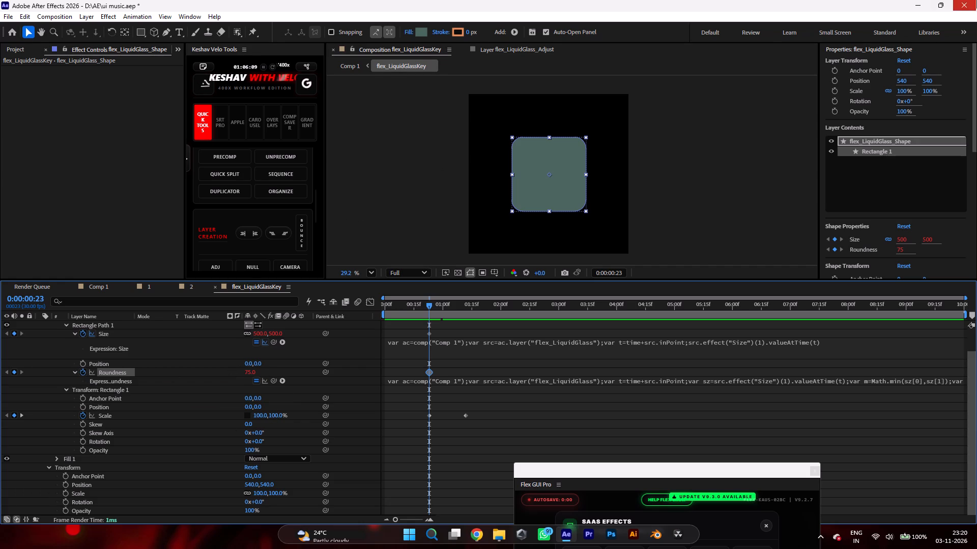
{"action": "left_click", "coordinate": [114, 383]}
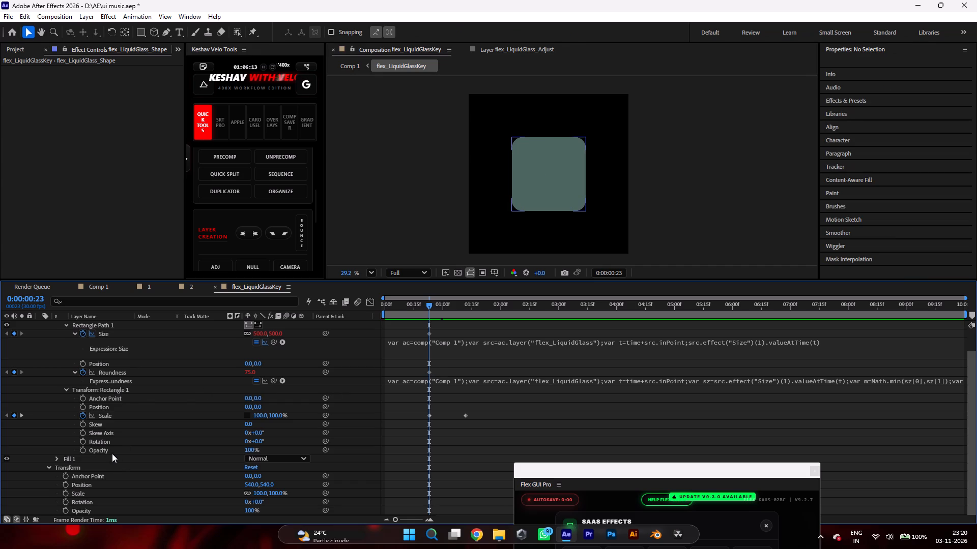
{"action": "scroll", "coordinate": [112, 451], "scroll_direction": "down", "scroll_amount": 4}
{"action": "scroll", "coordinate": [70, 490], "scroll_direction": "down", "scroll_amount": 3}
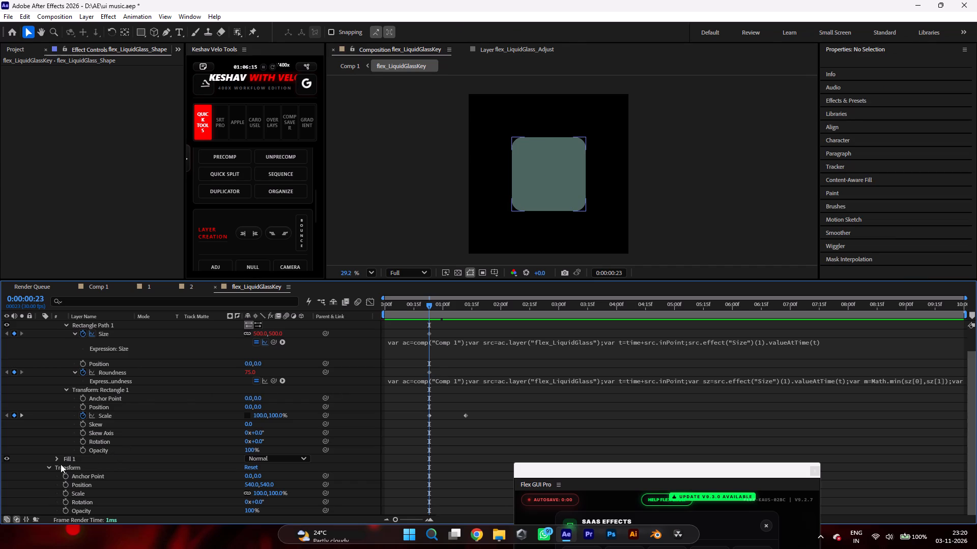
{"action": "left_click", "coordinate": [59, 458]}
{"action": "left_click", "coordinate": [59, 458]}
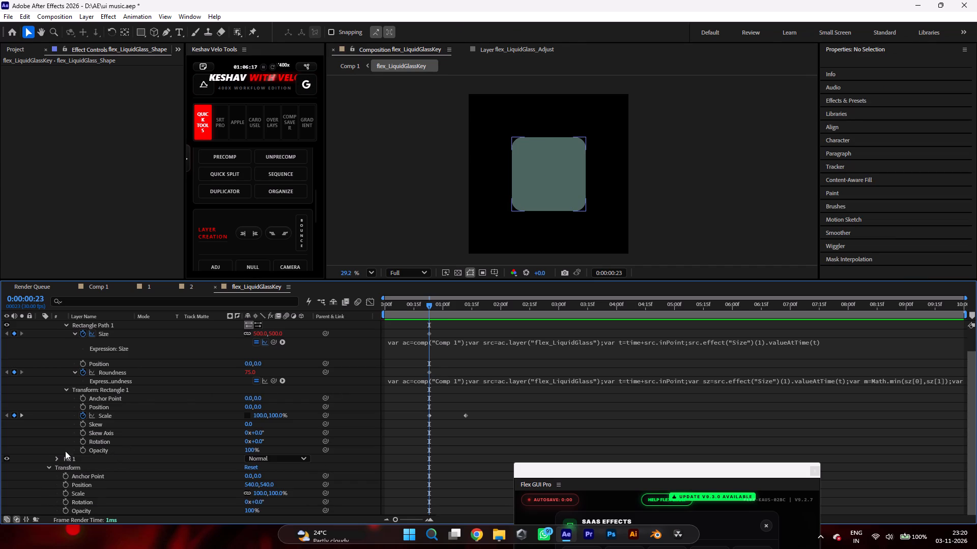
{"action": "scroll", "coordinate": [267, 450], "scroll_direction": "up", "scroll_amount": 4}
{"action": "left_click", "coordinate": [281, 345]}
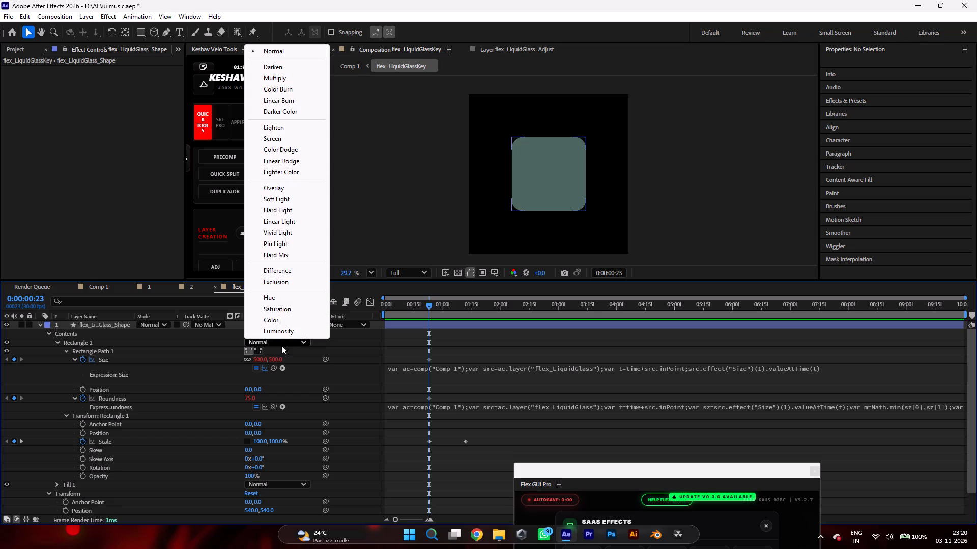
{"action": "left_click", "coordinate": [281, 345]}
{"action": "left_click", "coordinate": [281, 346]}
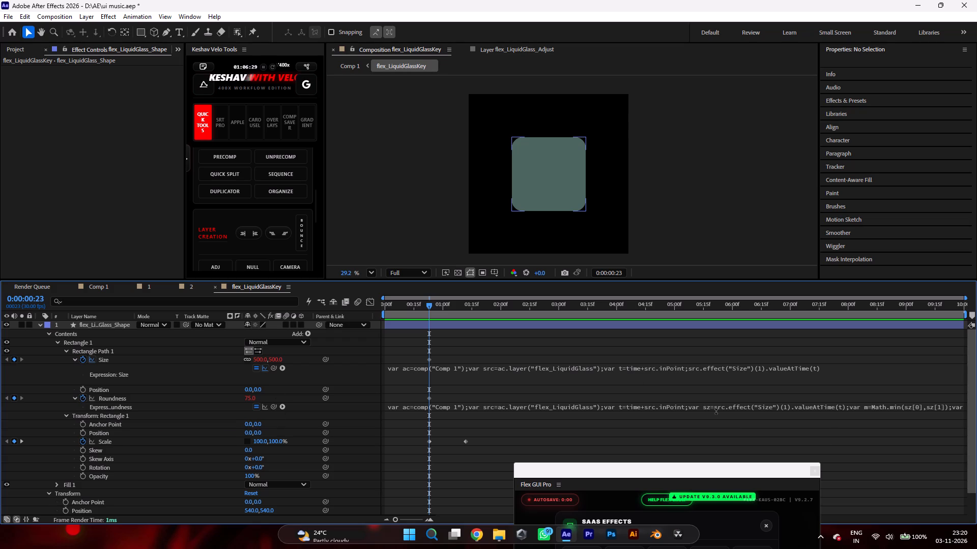
Open the full Roundness expression and examine its closing terms around the divisor.
{"action": "left_click", "coordinate": [886, 408]}
{"action": "double_click", "coordinate": [906, 406]}
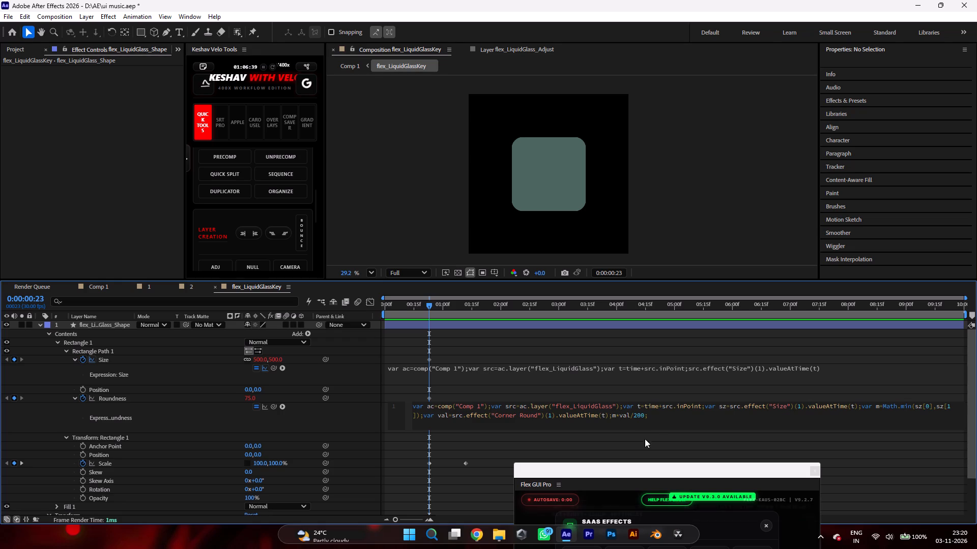
{"action": "left_click", "coordinate": [641, 418]}
{"action": "key", "text": "Right"}
{"action": "key", "text": "Left"}
{"action": "key", "text": "Left"}
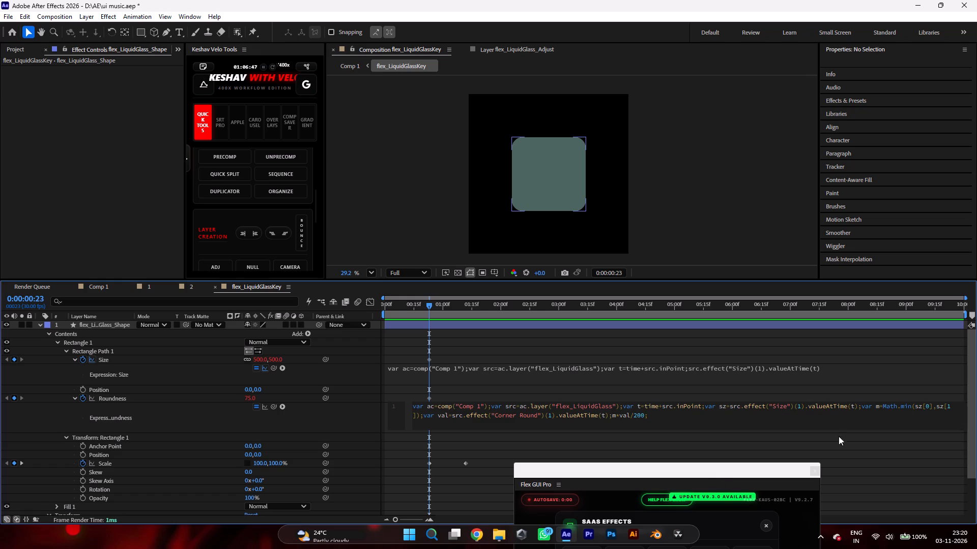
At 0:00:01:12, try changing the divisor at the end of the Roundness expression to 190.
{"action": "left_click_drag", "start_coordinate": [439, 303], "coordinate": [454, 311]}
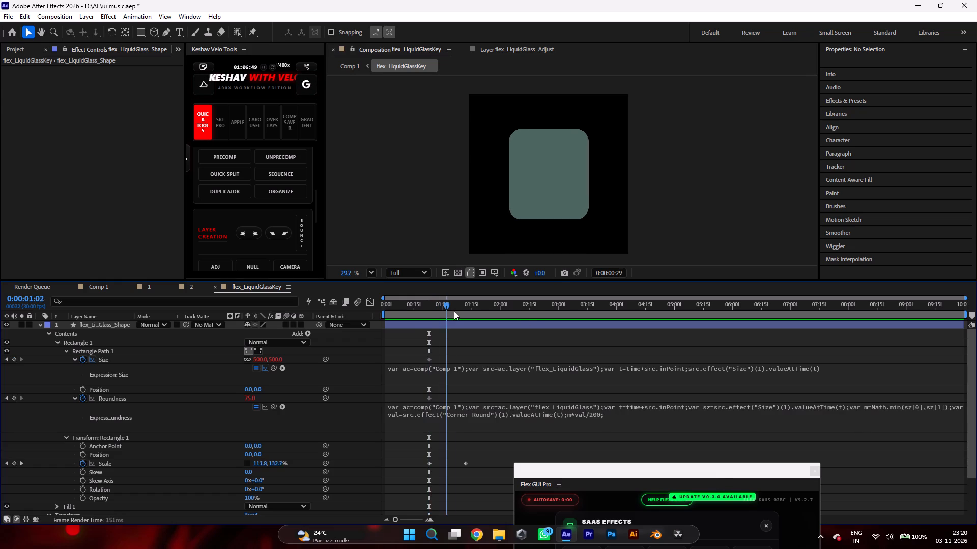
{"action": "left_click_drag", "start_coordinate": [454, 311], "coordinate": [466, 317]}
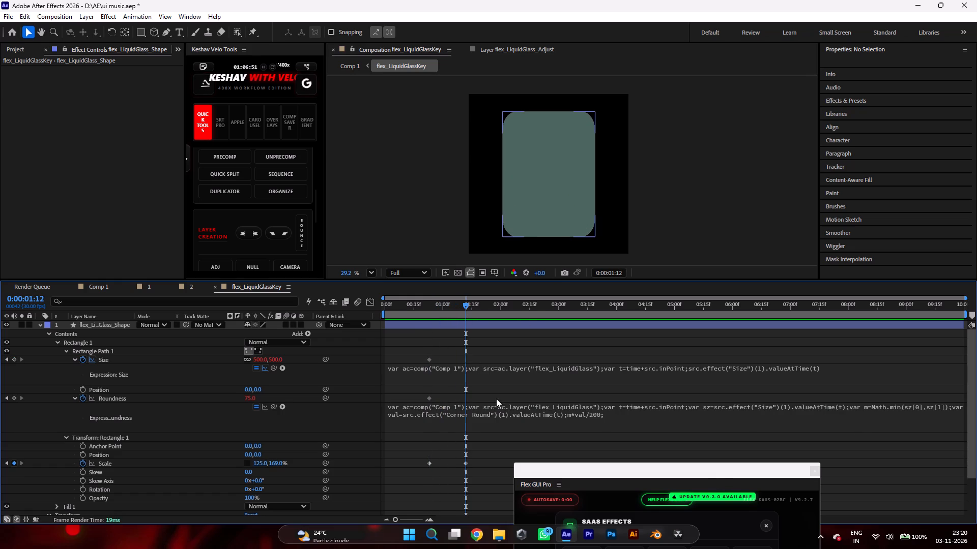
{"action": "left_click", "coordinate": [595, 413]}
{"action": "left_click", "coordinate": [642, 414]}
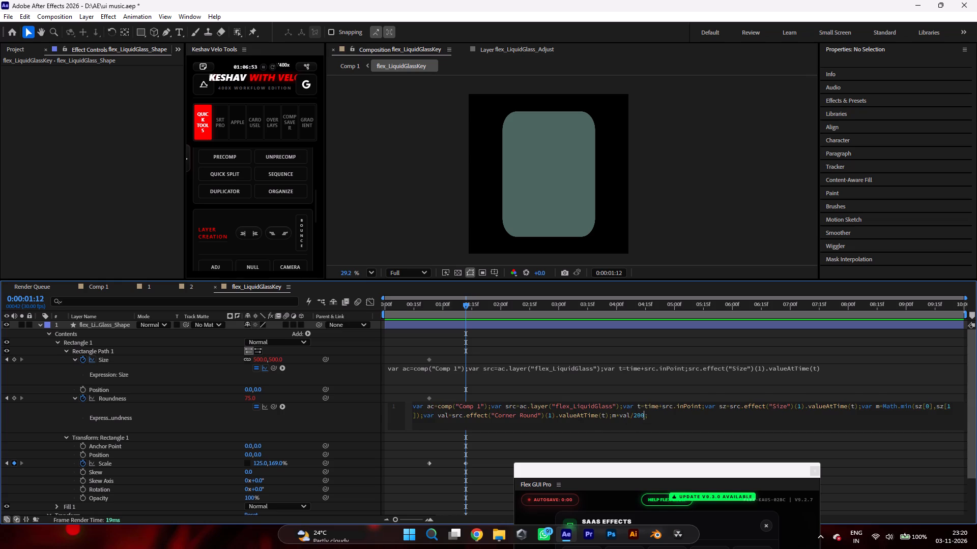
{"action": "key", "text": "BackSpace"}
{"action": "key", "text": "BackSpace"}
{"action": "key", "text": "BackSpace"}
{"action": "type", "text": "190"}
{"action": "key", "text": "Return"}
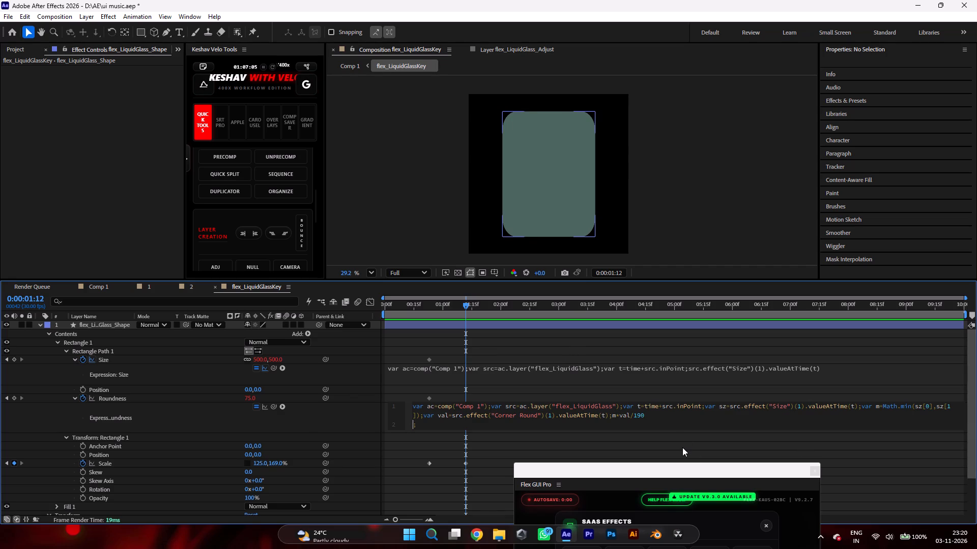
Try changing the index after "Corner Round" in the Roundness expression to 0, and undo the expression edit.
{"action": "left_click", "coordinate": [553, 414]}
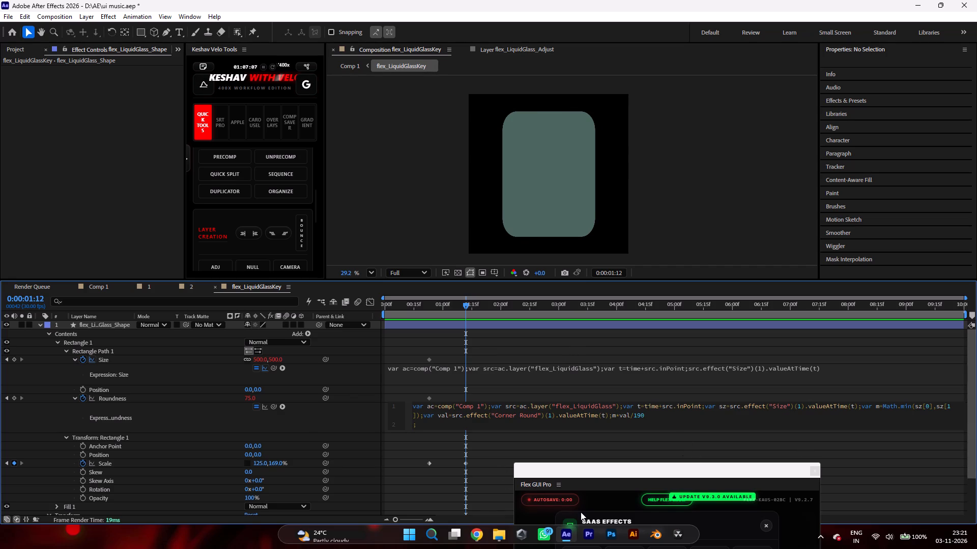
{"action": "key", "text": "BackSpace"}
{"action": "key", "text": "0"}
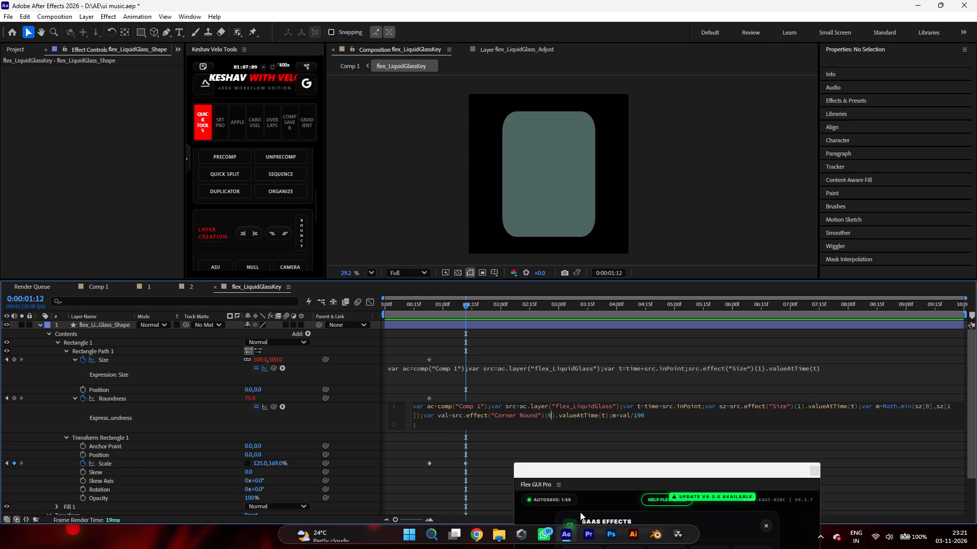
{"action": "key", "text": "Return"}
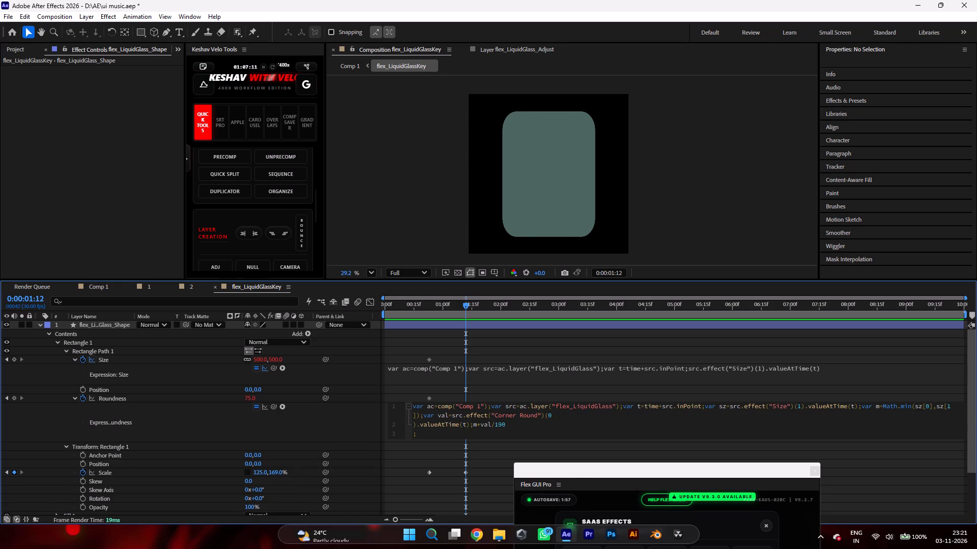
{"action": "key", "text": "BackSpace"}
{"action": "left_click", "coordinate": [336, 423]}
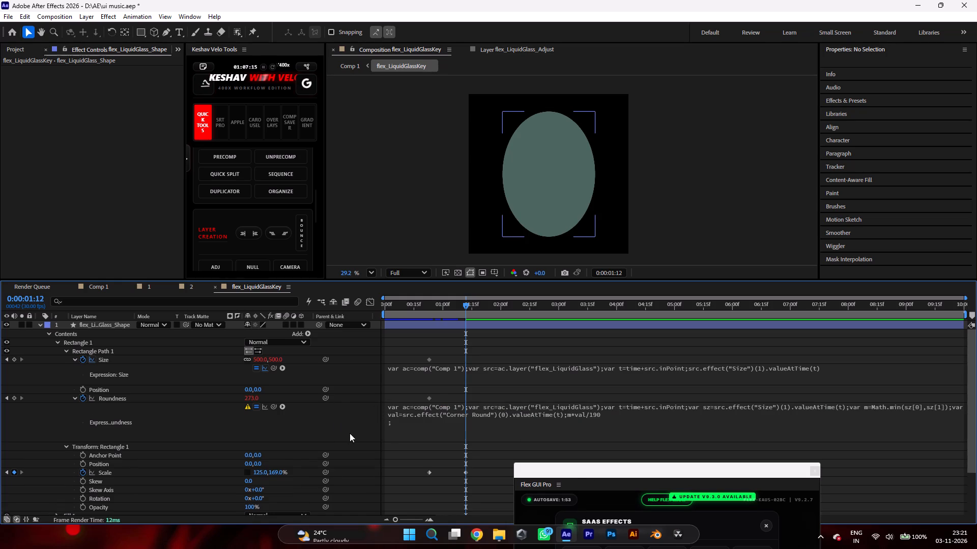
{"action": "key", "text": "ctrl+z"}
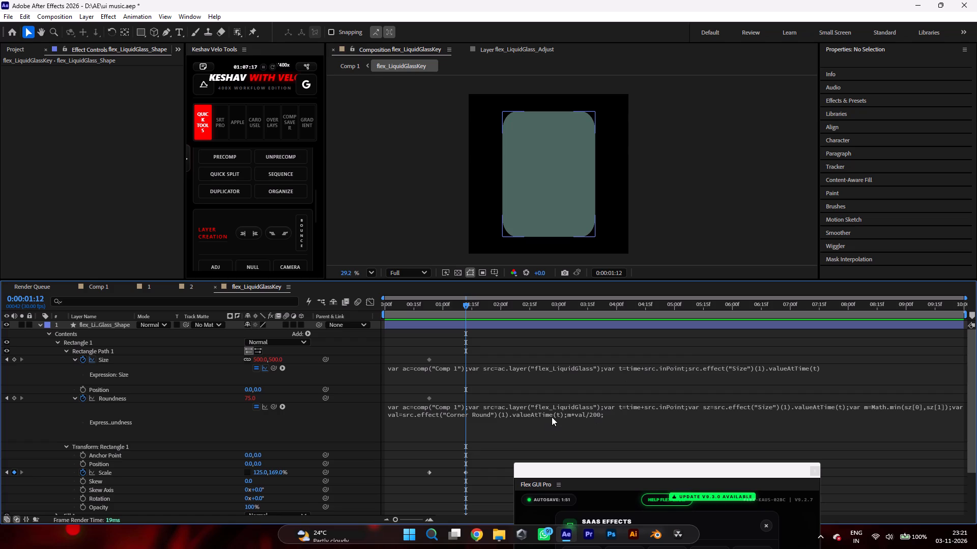
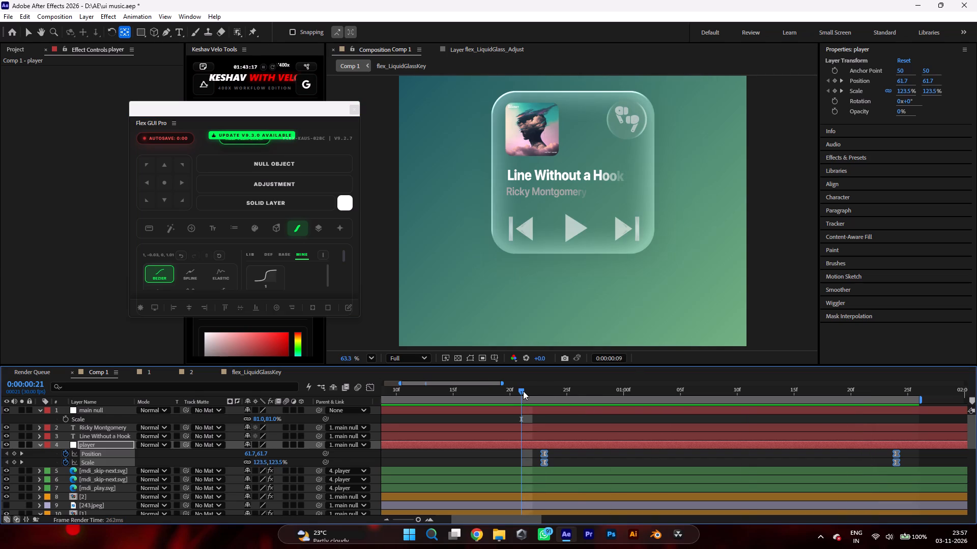
{"action": "key", "text": "space"}
{"action": "key", "text": "space"}
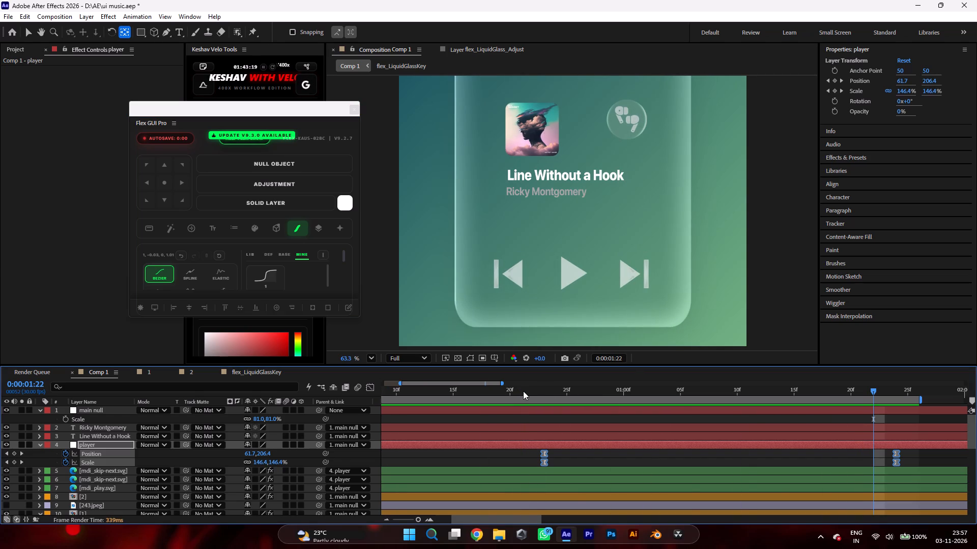
{"action": "left_click", "coordinate": [547, 388]}
{"action": "key", "text": "space"}
{"action": "key", "text": "space"}
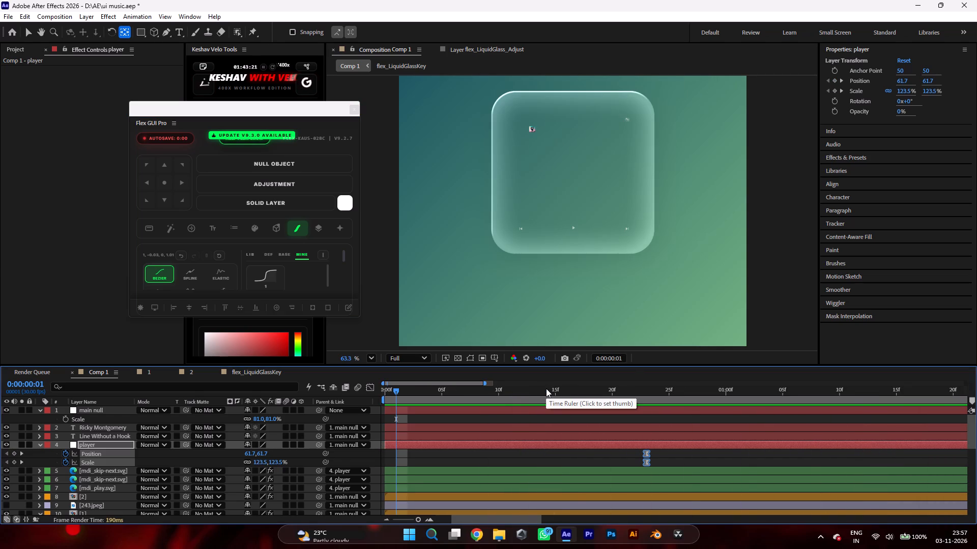
{"action": "left_click_drag", "start_coordinate": [412, 518], "coordinate": [407, 517]}
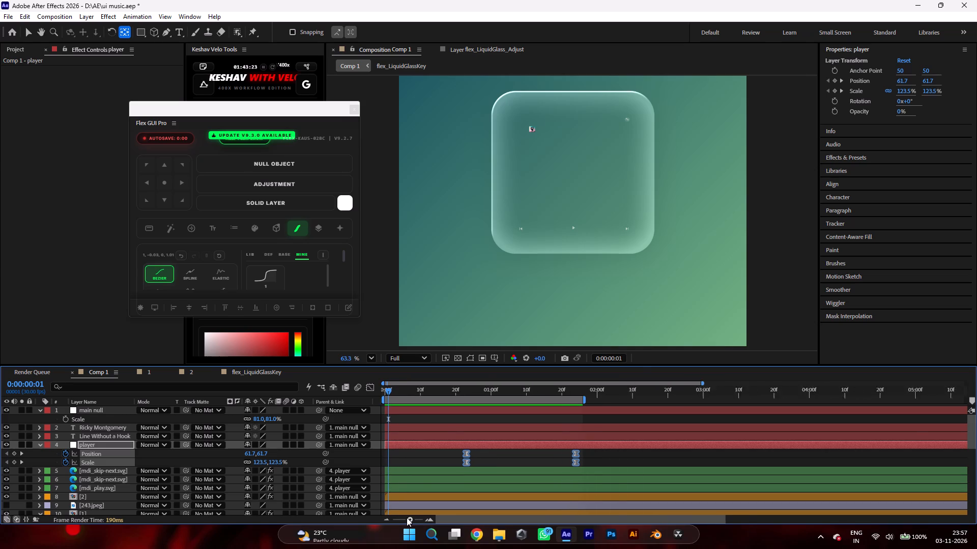
{"action": "left_click_drag", "start_coordinate": [407, 517], "coordinate": [406, 517]}
{"action": "key", "text": "space"}
{"action": "key", "text": "space"}
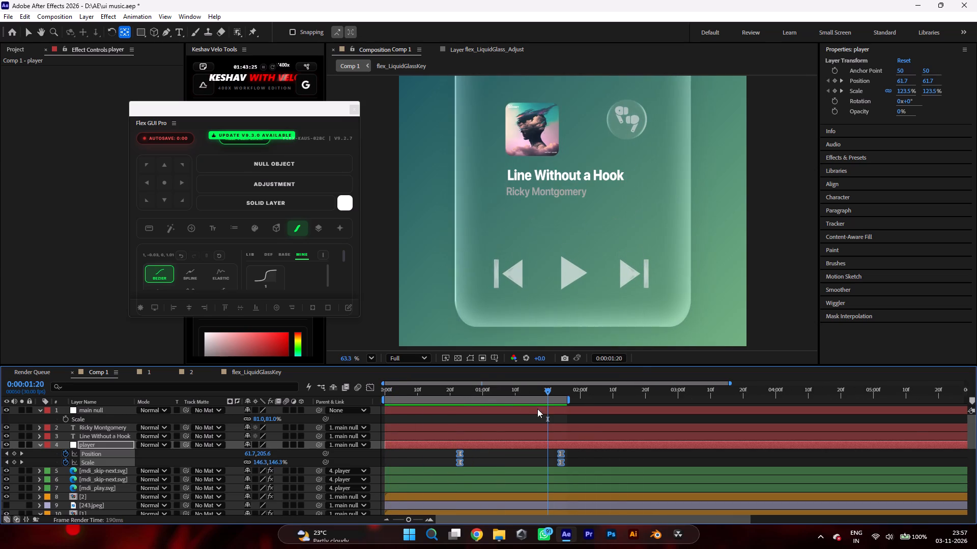
Extend the end of Comp 1's work area to about 0:00:02:09.
{"action": "left_click_drag", "start_coordinate": [568, 400], "coordinate": [606, 408]}
Replay the card expansion from about 0:00:00:18 and 0:00:00:24 to check how the player controls move and scale.
{"action": "left_click_drag", "start_coordinate": [509, 387], "coordinate": [477, 389]}
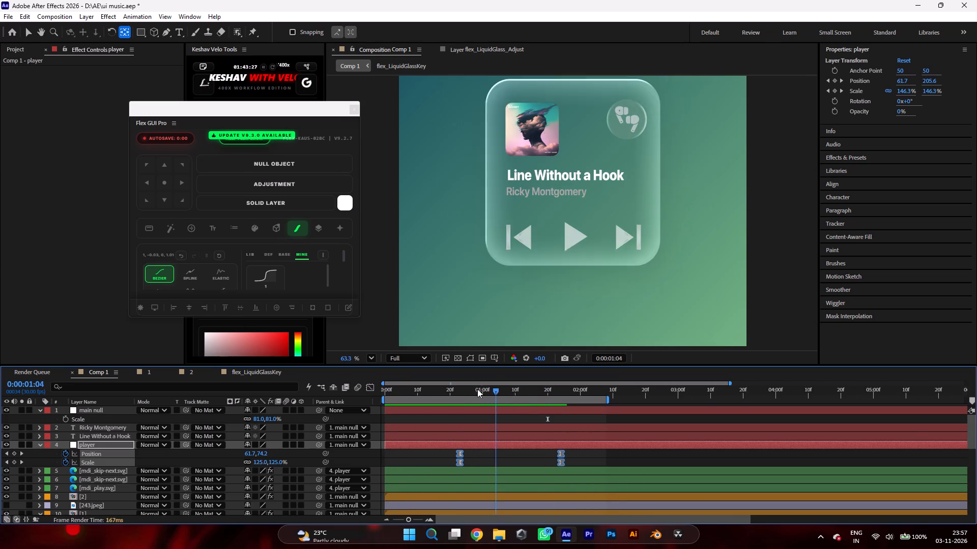
{"action": "left_click_drag", "start_coordinate": [477, 389], "coordinate": [442, 390]}
{"action": "key", "text": "space"}
{"action": "key", "text": "space"}
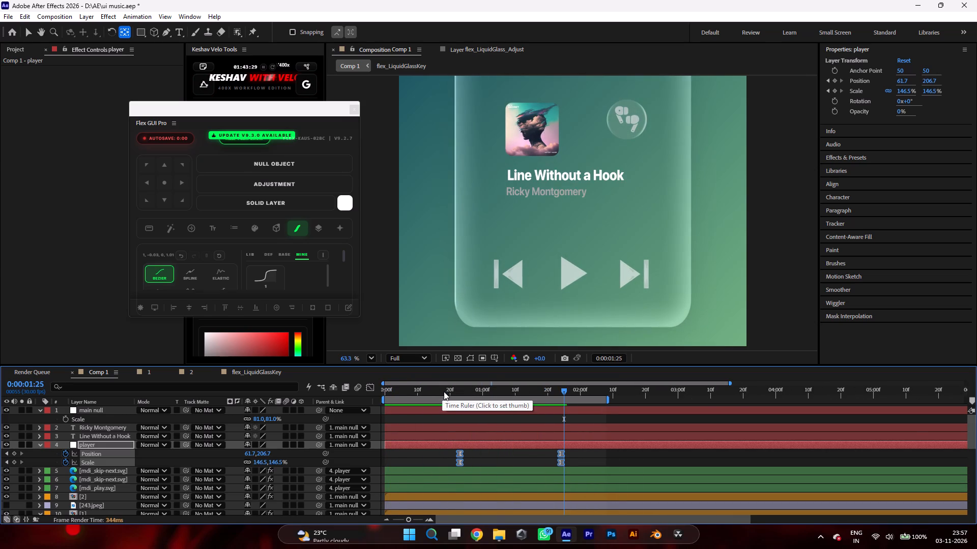
{"action": "left_click", "coordinate": [444, 391]}
{"action": "key", "text": "space"}
{"action": "key", "text": "space"}
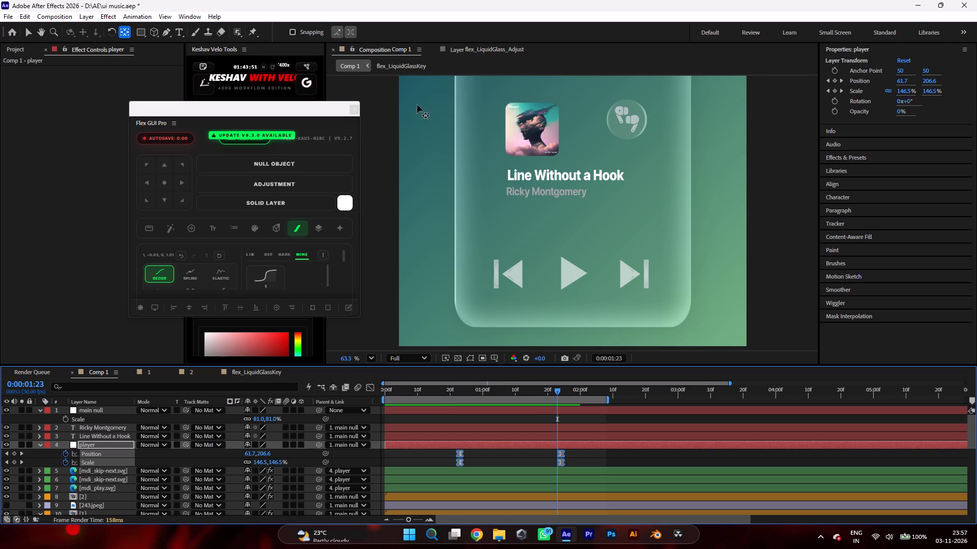
{"action": "double_click", "coordinate": [464, 392]}
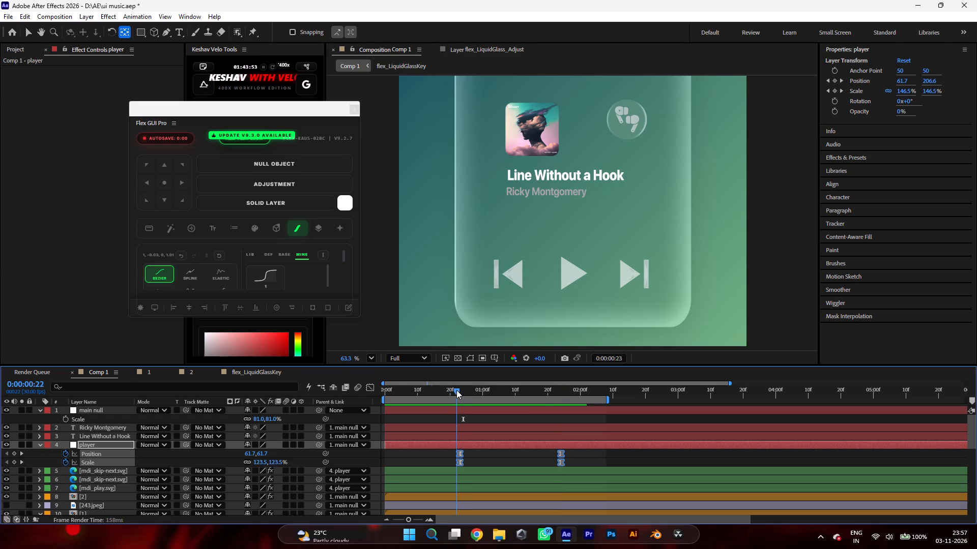
{"action": "key", "text": "space"}
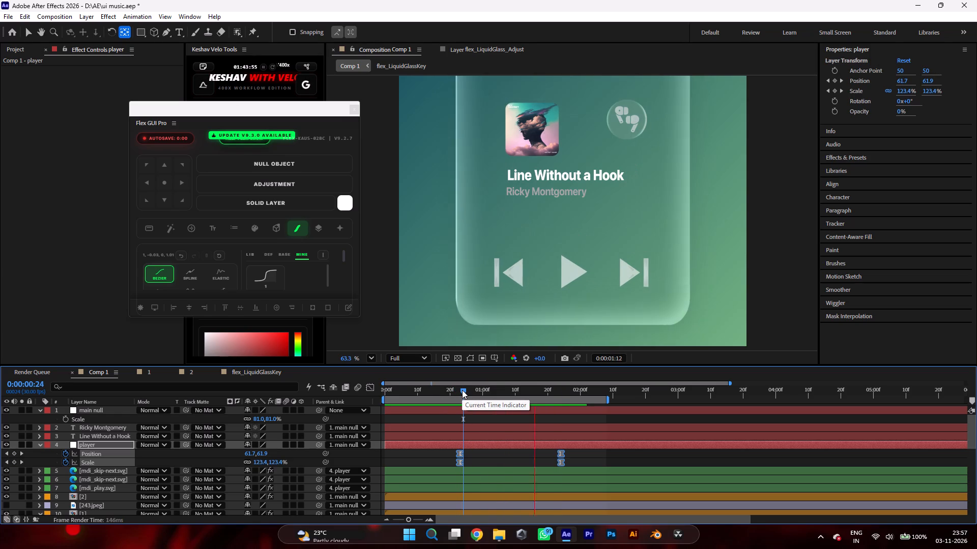
{"action": "key", "text": "space"}
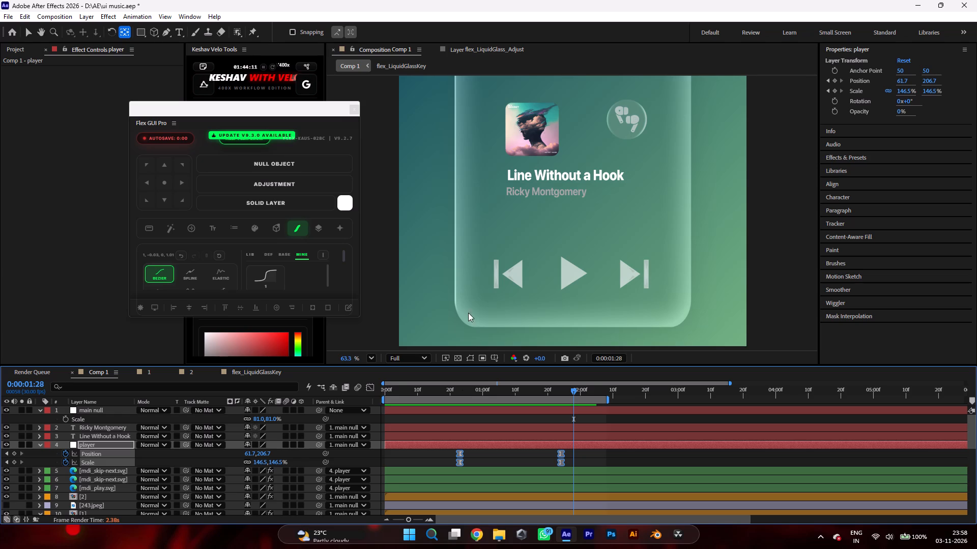
Park the playhead at 0:00:00:23, identify the album art layer [1], and move it directly above the player layer.
{"action": "left_click_drag", "start_coordinate": [537, 397], "coordinate": [491, 389]}
{"action": "left_click_drag", "start_coordinate": [491, 389], "coordinate": [490, 389]}
{"action": "left_click_drag", "start_coordinate": [490, 388], "coordinate": [459, 392]}
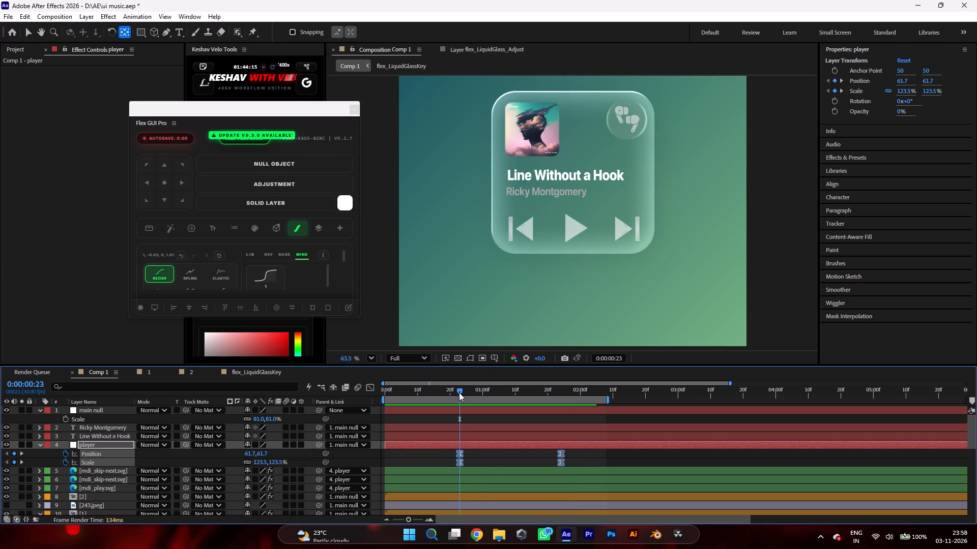
{"action": "left_click", "coordinate": [103, 497]}
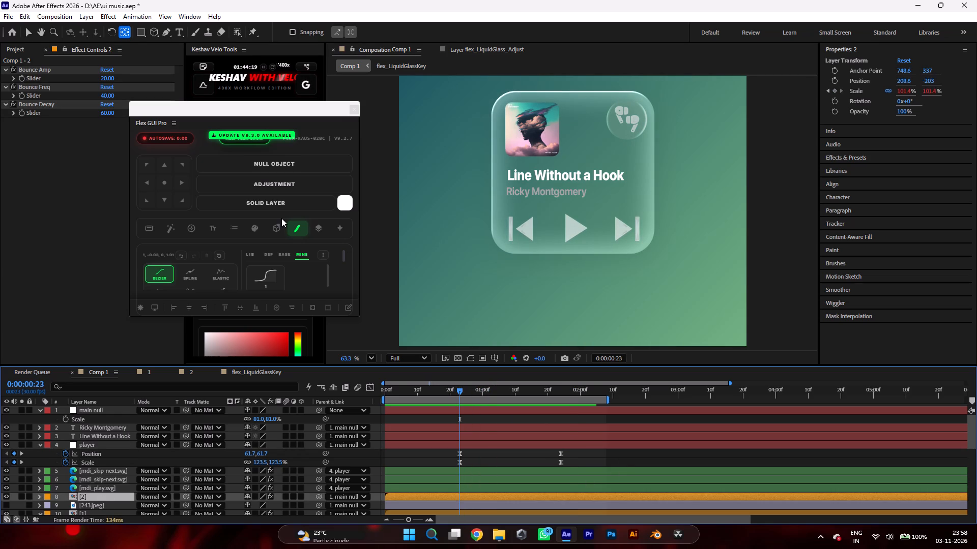
{"action": "key", "text": "v"}
{"action": "left_click", "coordinate": [550, 139]}
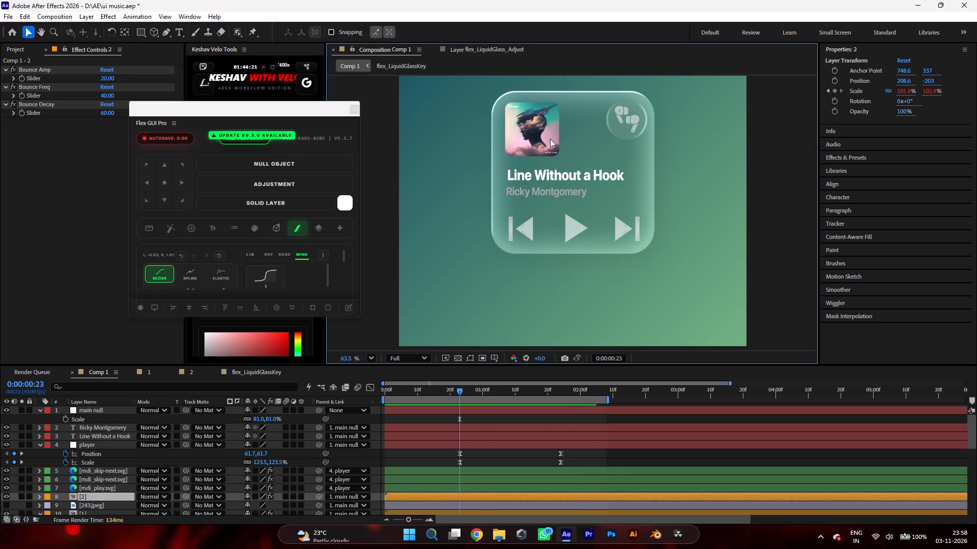
{"action": "left_click", "coordinate": [547, 147]}
{"action": "scroll", "coordinate": [547, 147], "scroll_direction": "up", "scroll_amount": 6}
{"action": "left_click", "coordinate": [552, 123]}
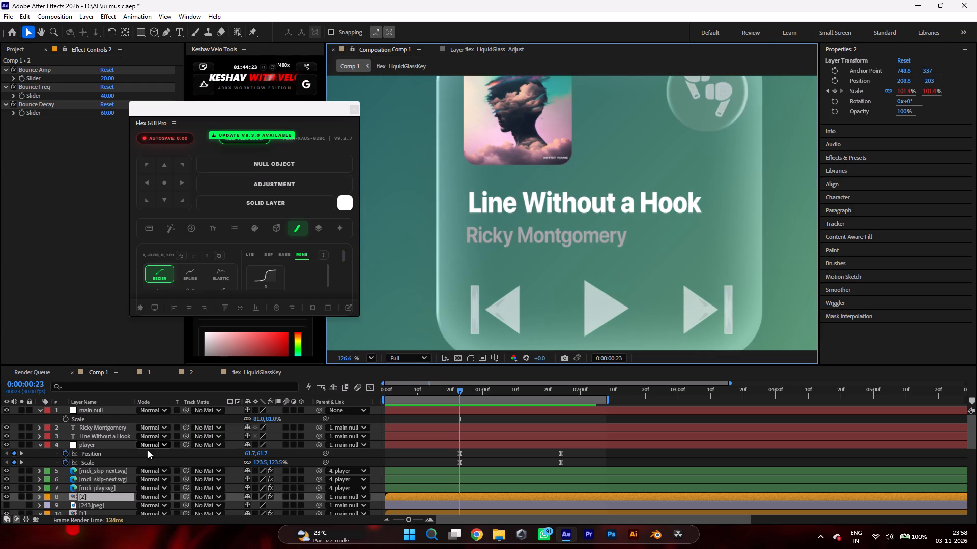
{"action": "scroll", "coordinate": [39, 495], "scroll_direction": "down", "scroll_amount": 2}
{"action": "left_click", "coordinate": [100, 463]}
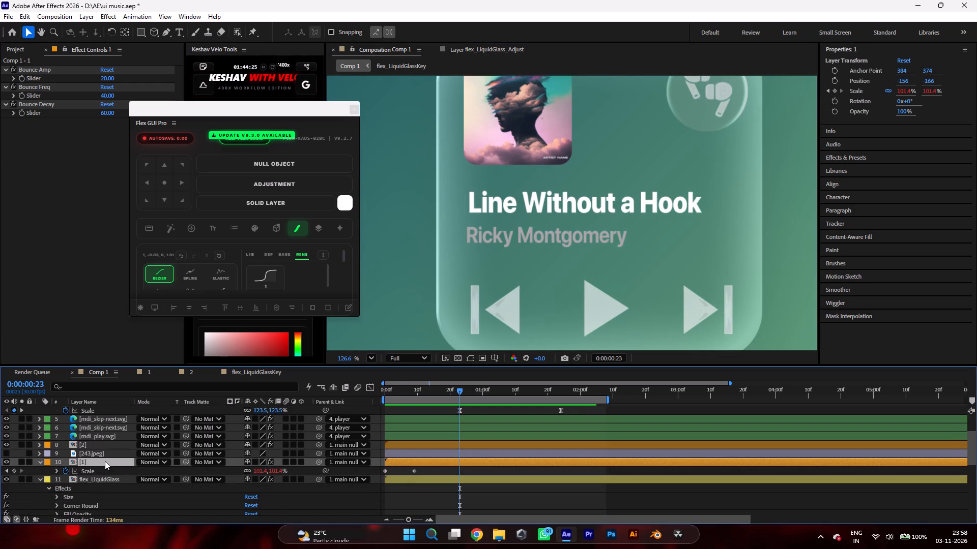
{"action": "left_click", "coordinate": [6, 462]}
{"action": "left_click", "coordinate": [6, 462]}
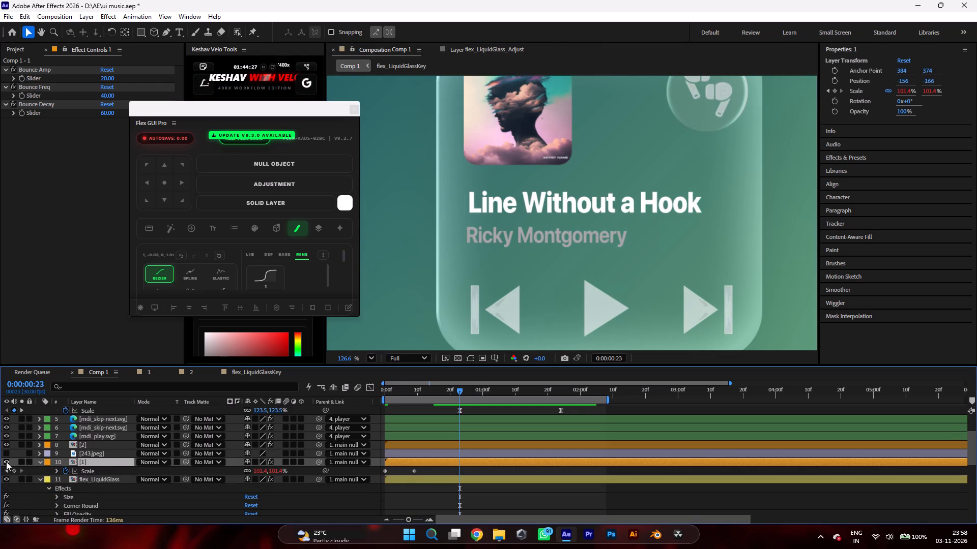
{"action": "scroll", "coordinate": [500, 444], "scroll_direction": "up", "scroll_amount": 6}
{"action": "scroll", "coordinate": [391, 465], "scroll_direction": "down", "scroll_amount": 1}
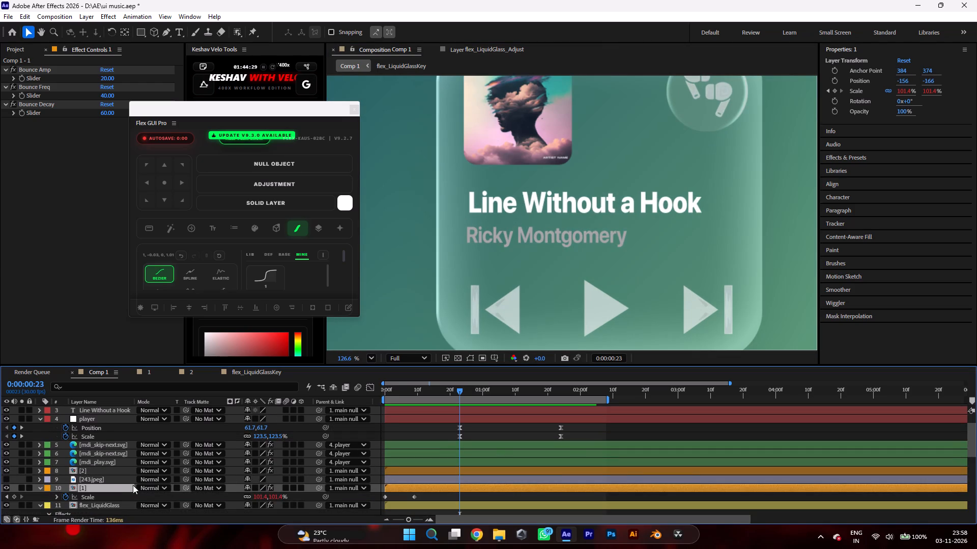
{"action": "left_click_drag", "start_coordinate": [105, 489], "coordinate": [106, 412]}
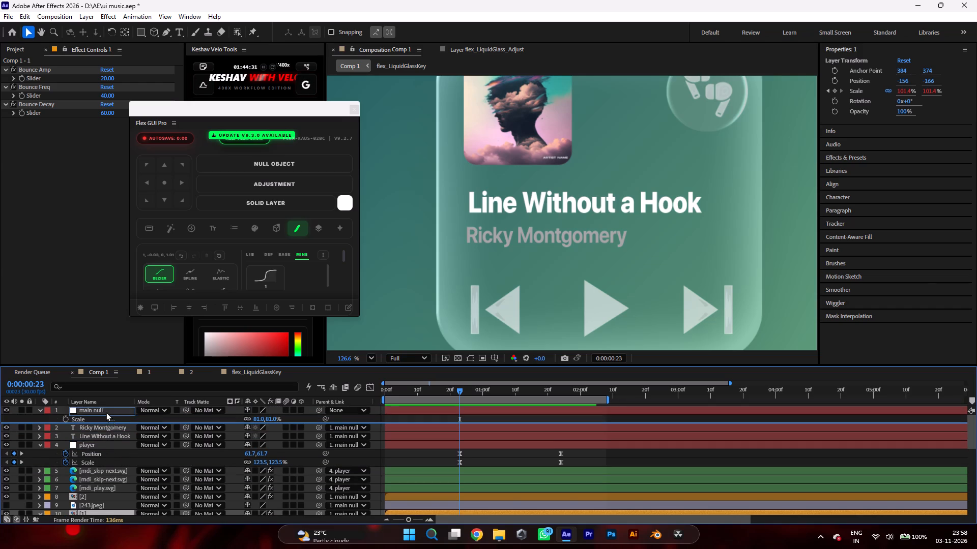
{"action": "left_click_drag", "start_coordinate": [106, 412], "coordinate": [106, 444]}
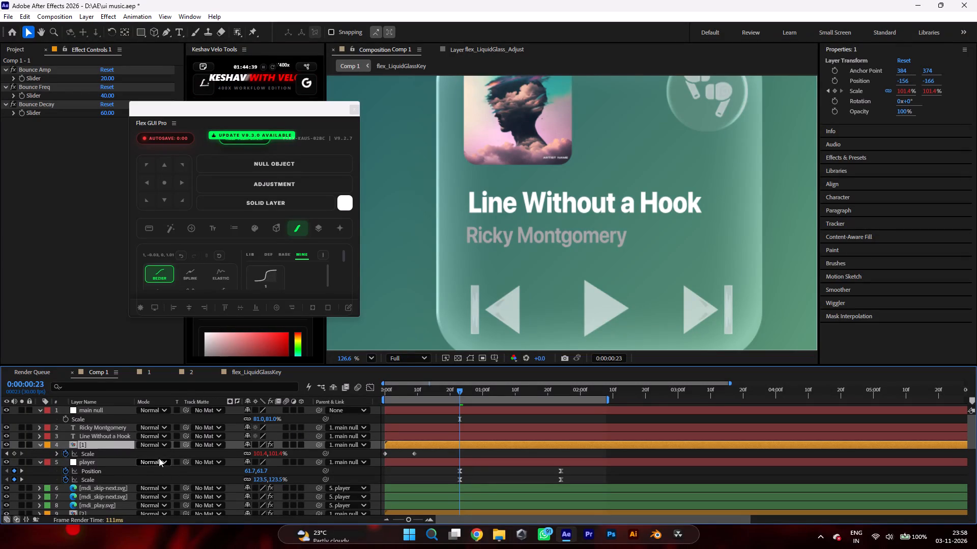
Keyframe the album art layer's Scale at 100% at 0:00:00:23 and 291% at 0:00:01:24.
{"action": "left_click", "coordinate": [14, 456]}
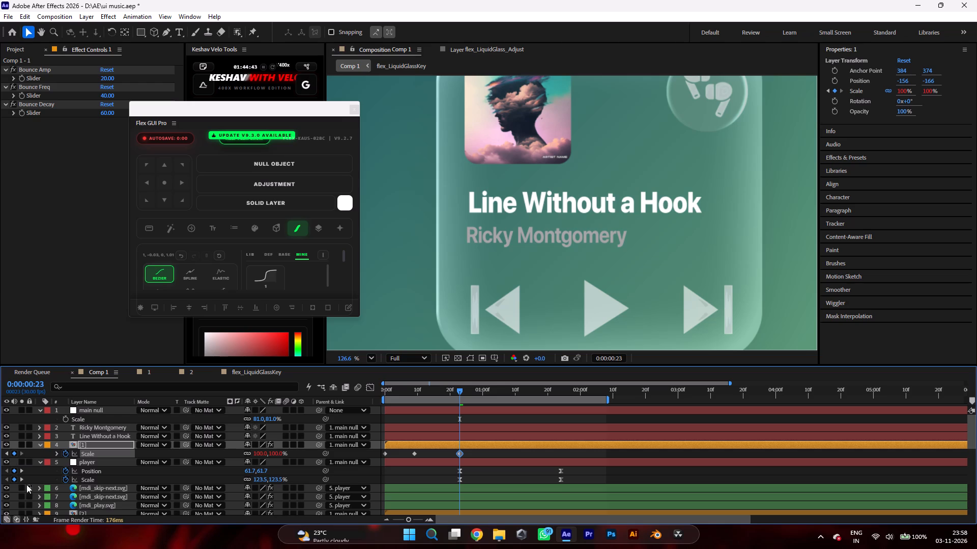
{"action": "left_click", "coordinate": [22, 470]}
{"action": "scroll", "coordinate": [593, 215], "scroll_direction": "down", "scroll_amount": 2}
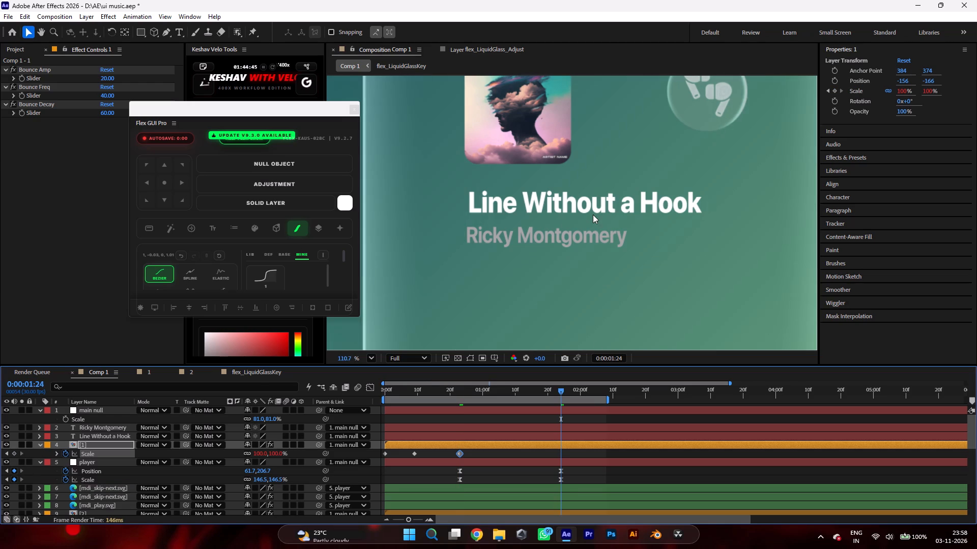
{"action": "scroll", "coordinate": [593, 215], "scroll_direction": "down", "scroll_amount": 5}
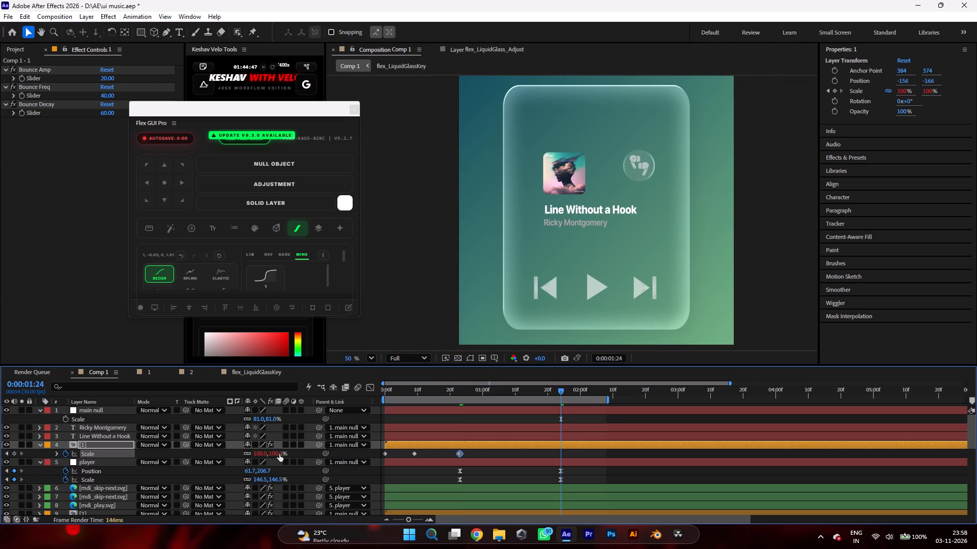
{"action": "left_click_drag", "start_coordinate": [277, 455], "coordinate": [309, 454]}
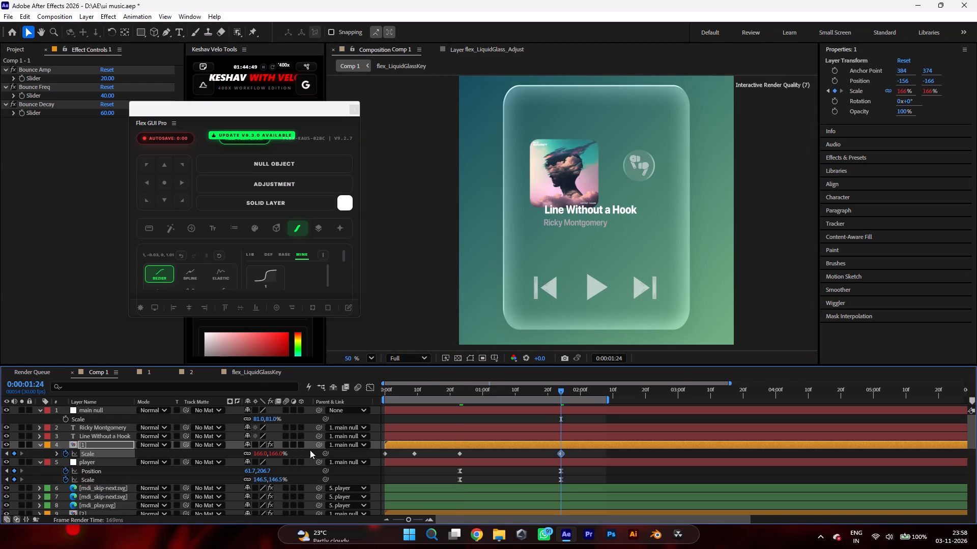
{"action": "left_click_drag", "start_coordinate": [280, 452], "coordinate": [323, 461]}
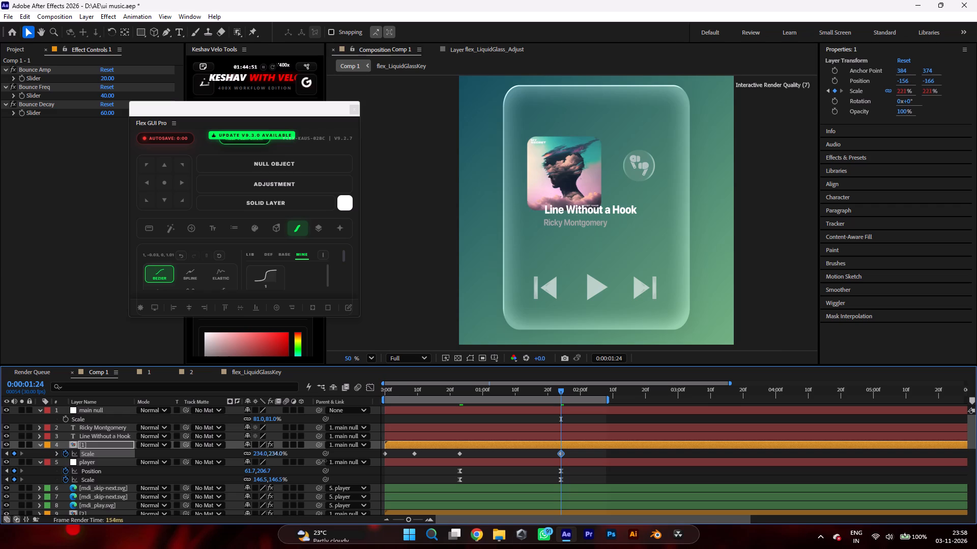
{"action": "left_click_drag", "start_coordinate": [323, 461], "coordinate": [358, 467]}
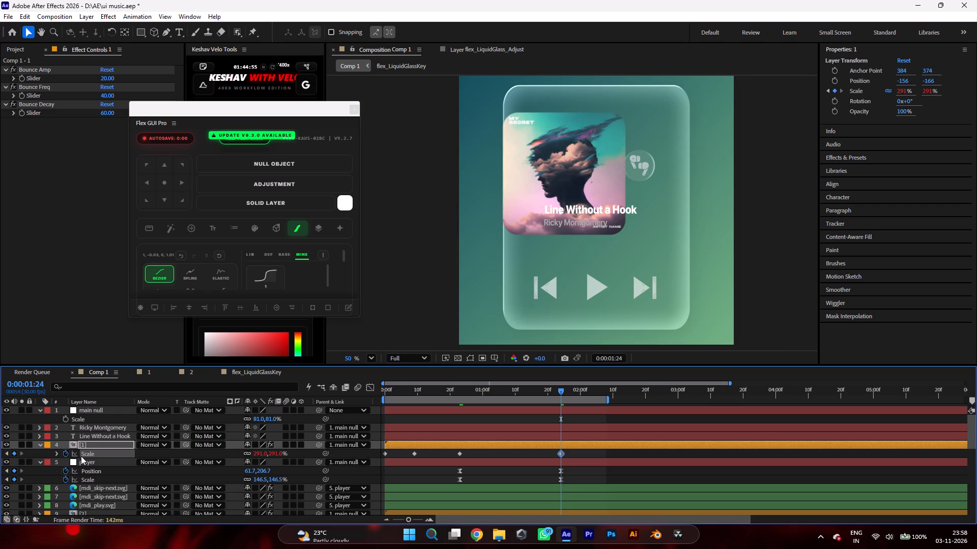
Start Position keyframes on the album art layer at 0:00:00:23 and go to the player's second keyframe at 0:00:01:24.
{"action": "left_click", "coordinate": [8, 454]}
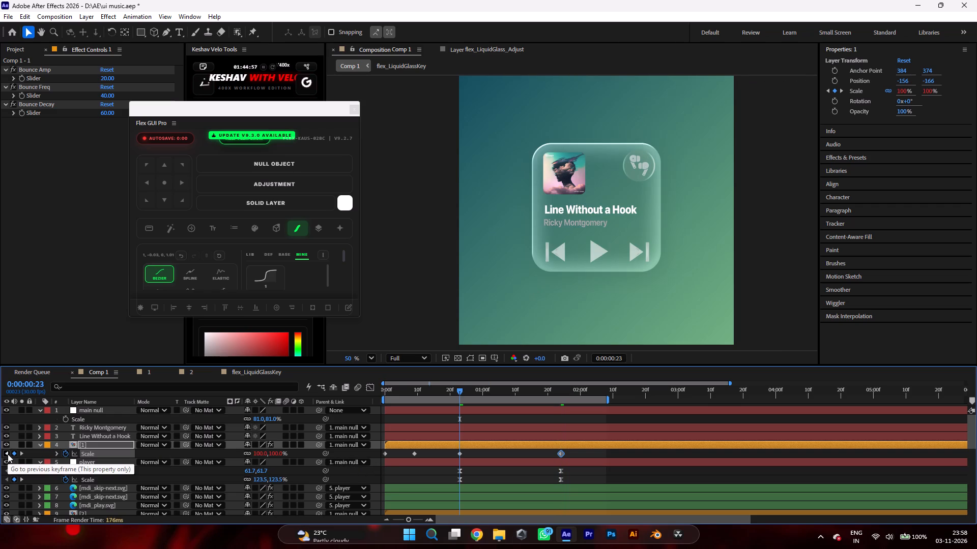
{"action": "key", "text": "p"}
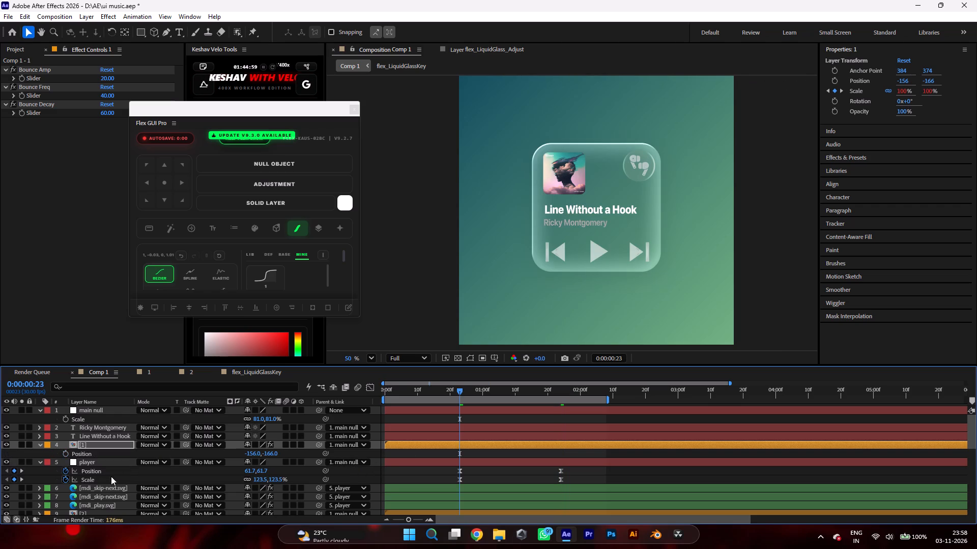
{"action": "left_click", "coordinate": [67, 453]}
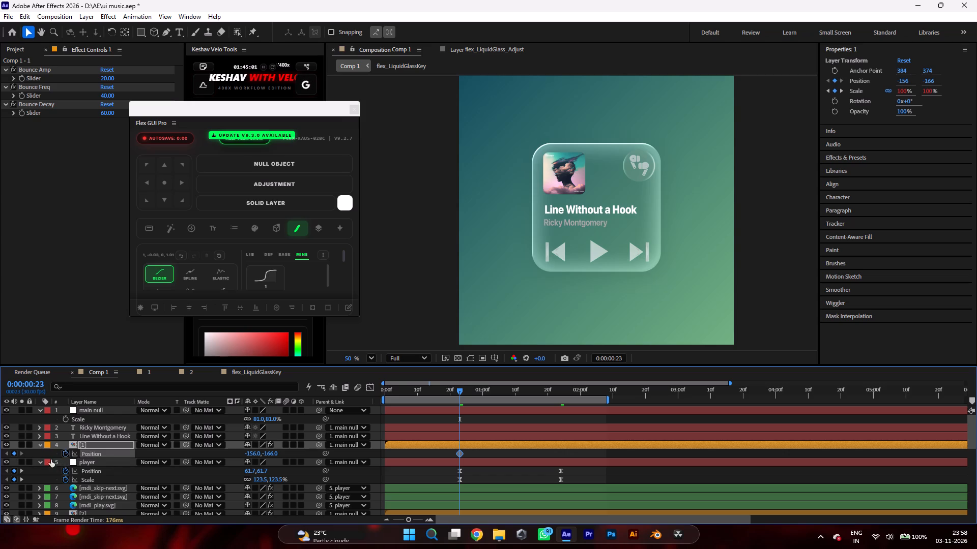
{"action": "left_click", "coordinate": [20, 473]}
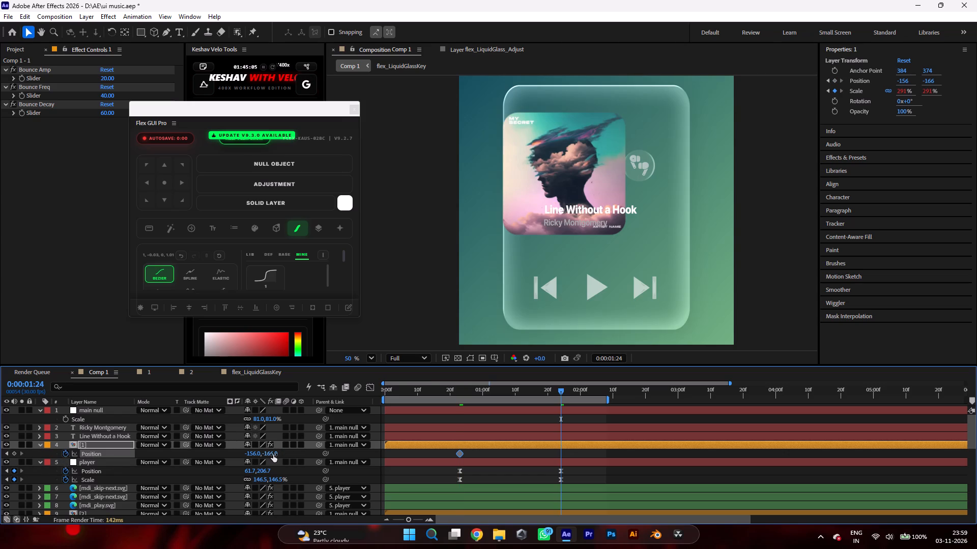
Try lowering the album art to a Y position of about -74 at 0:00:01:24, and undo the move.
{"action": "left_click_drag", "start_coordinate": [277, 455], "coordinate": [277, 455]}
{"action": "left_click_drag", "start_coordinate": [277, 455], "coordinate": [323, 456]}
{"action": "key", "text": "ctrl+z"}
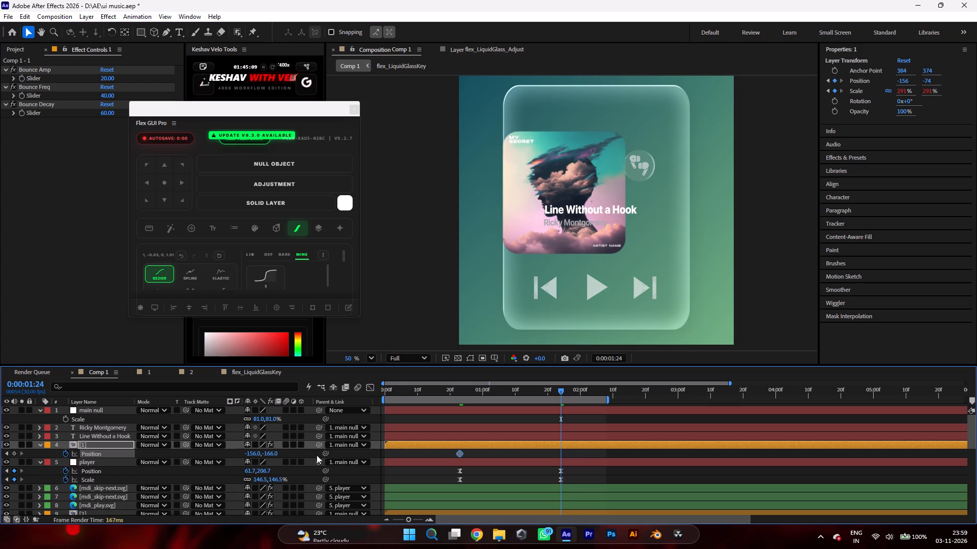
Set the album art's X position to -3 at 0:00:01:24, centring it horizontally in the glass card.
{"action": "left_click_drag", "start_coordinate": [255, 455], "coordinate": [231, 455]}
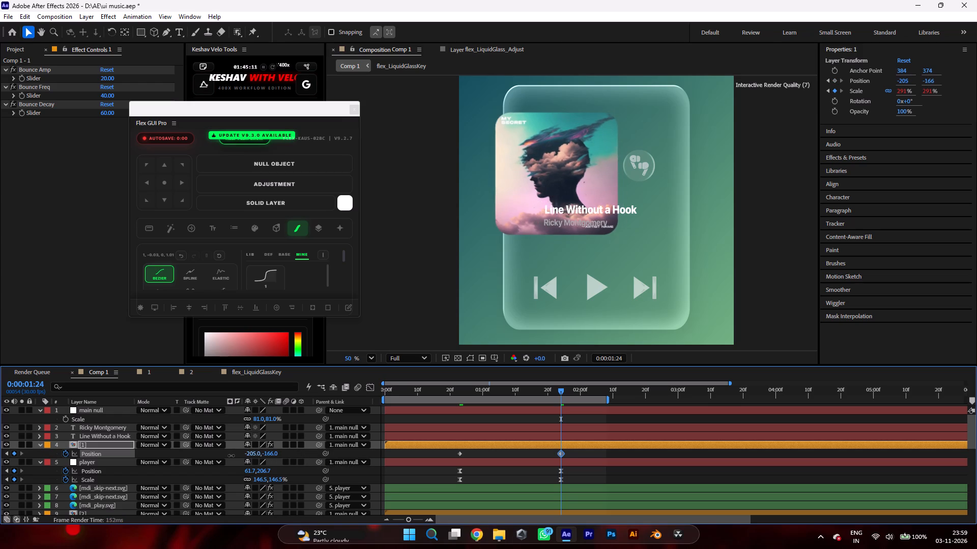
{"action": "left_click_drag", "start_coordinate": [231, 455], "coordinate": [350, 456]}
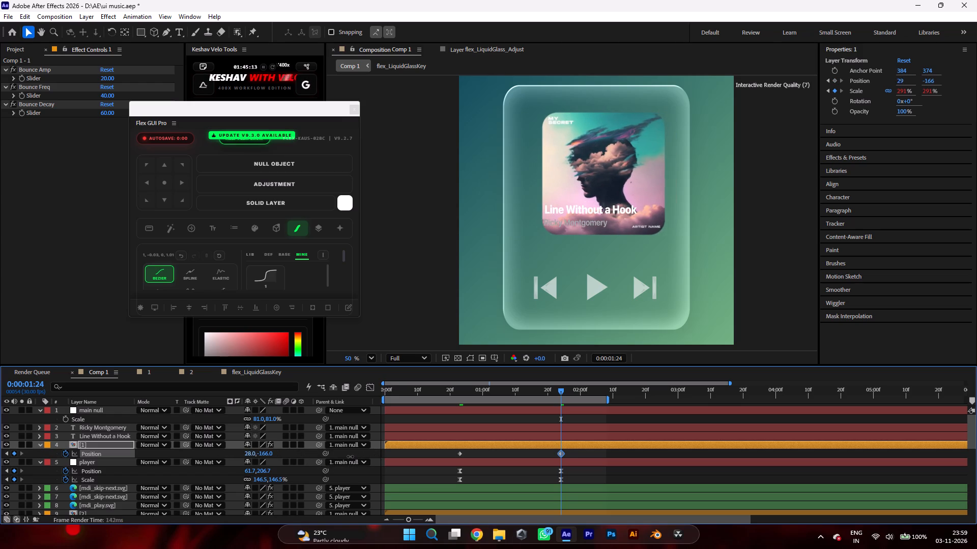
{"action": "left_click_drag", "start_coordinate": [350, 456], "coordinate": [325, 459]}
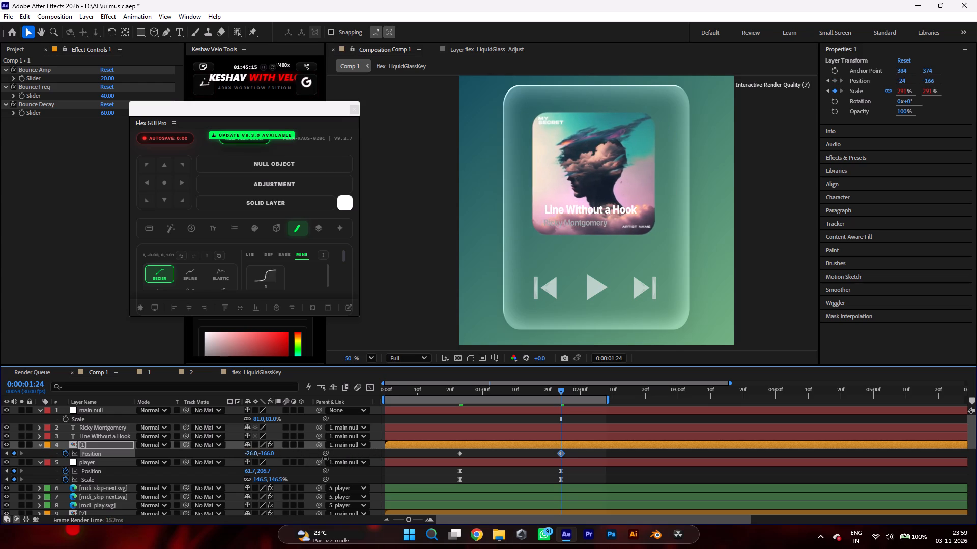
{"action": "left_click_drag", "start_coordinate": [325, 459], "coordinate": [340, 462]}
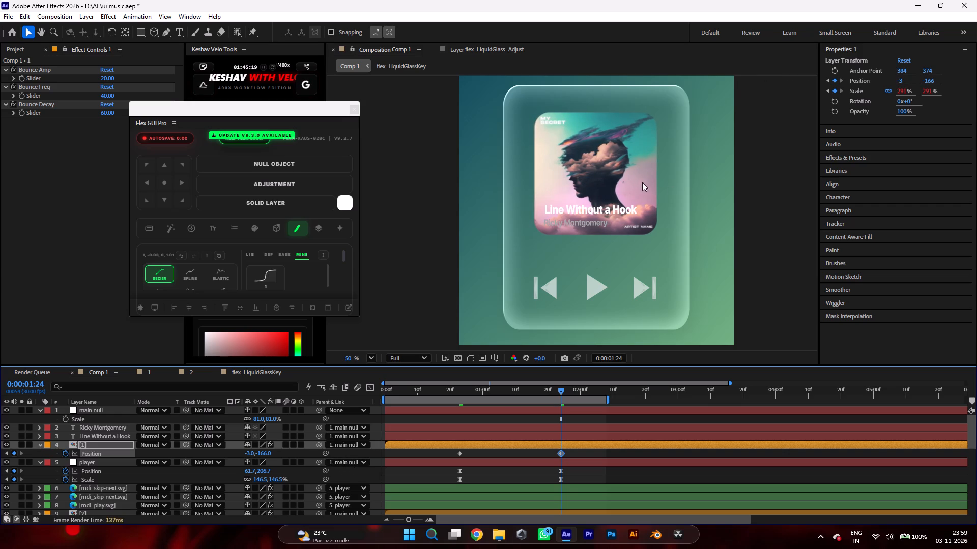
Switch to the YouTube tutorial in Chrome to examine the expanded player's album art layout, and return to After Effects.
{"action": "left_click", "coordinate": [476, 529]}
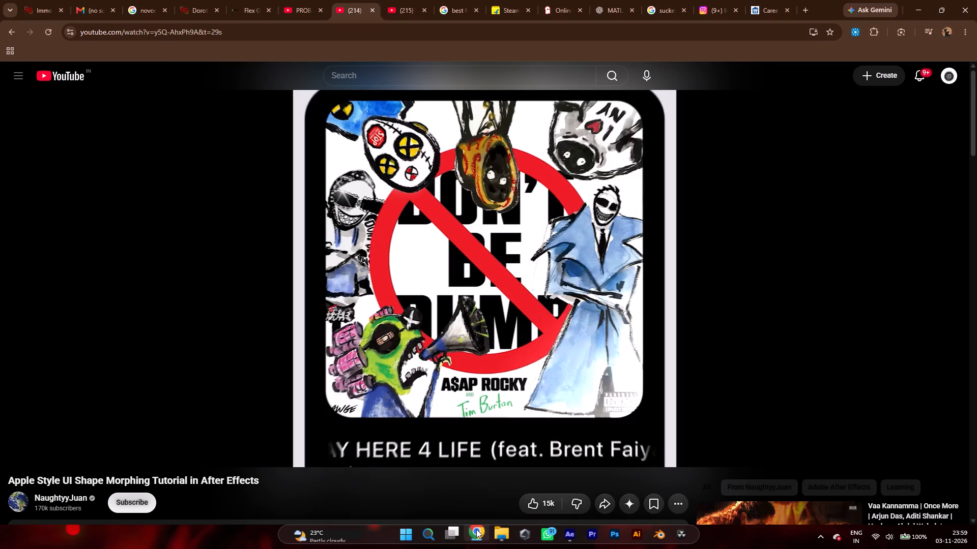
{"action": "left_click", "coordinate": [476, 529]}
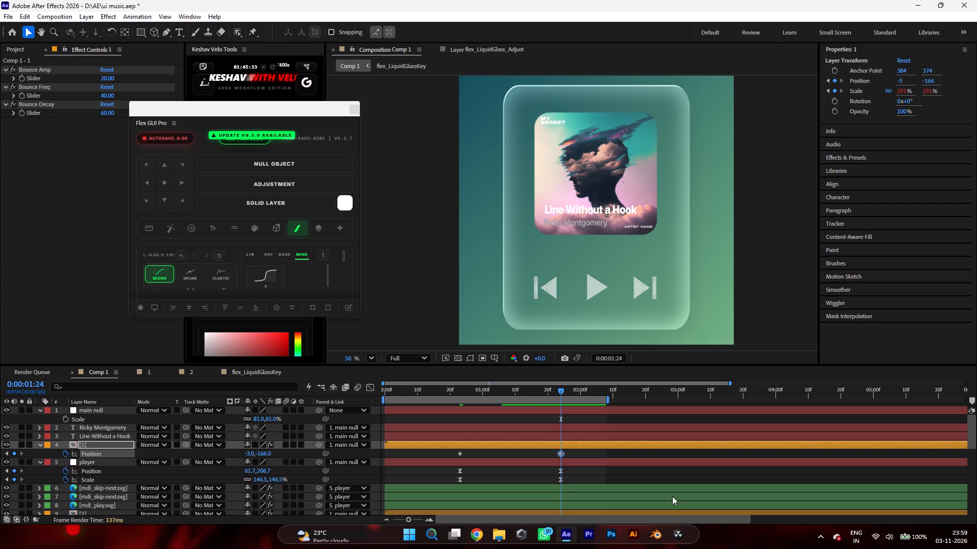
Enlarge the album art layer's Scale to 358% at 0:00:01:24 so it nearly fills the card's width.
{"action": "key", "text": "j"}
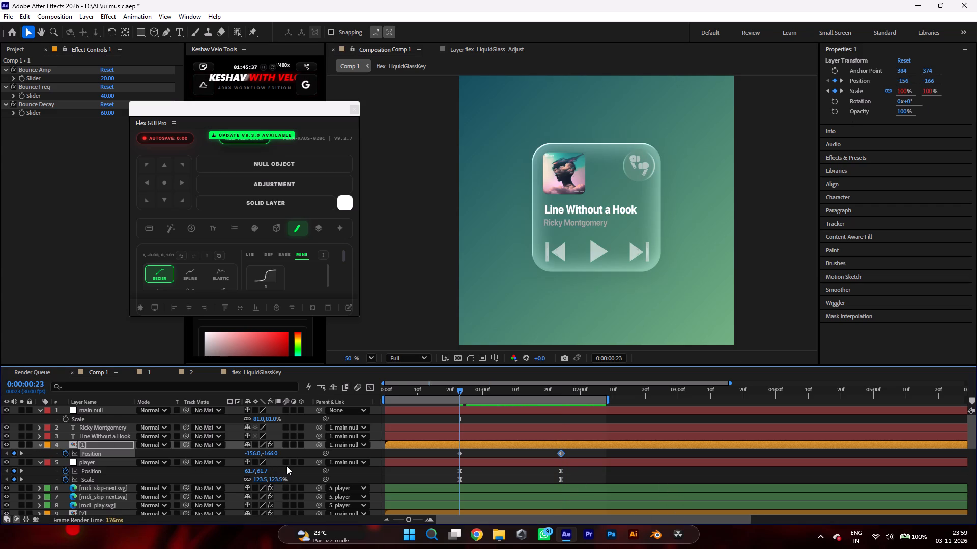
{"action": "key", "text": "k"}
{"action": "key", "text": "u"}
{"action": "key", "text": "u"}
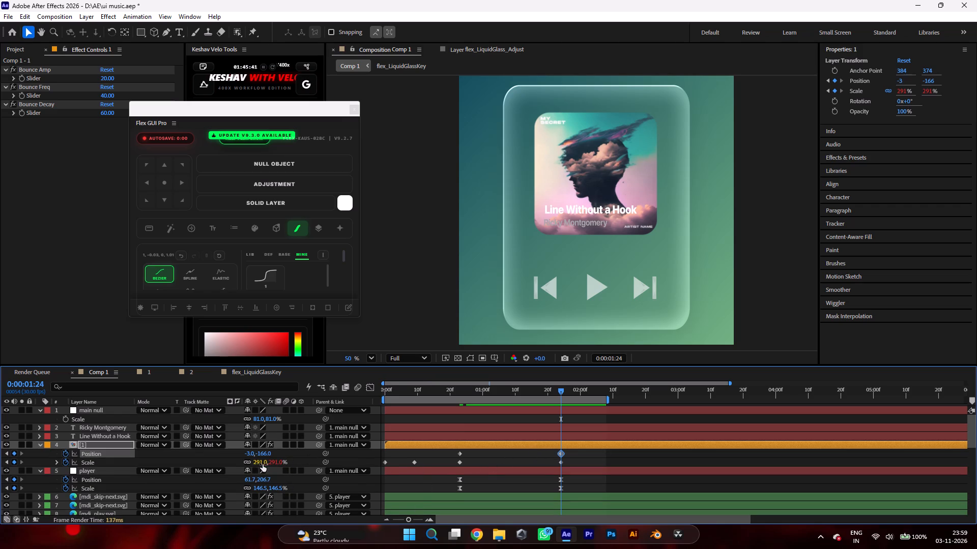
{"action": "left_click_drag", "start_coordinate": [280, 461], "coordinate": [294, 464]}
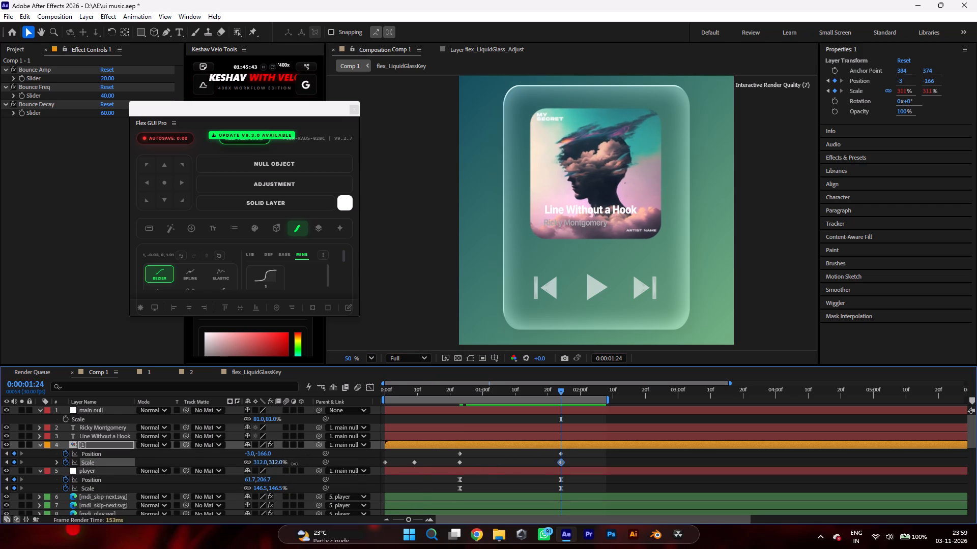
{"action": "left_click_drag", "start_coordinate": [294, 464], "coordinate": [321, 478]}
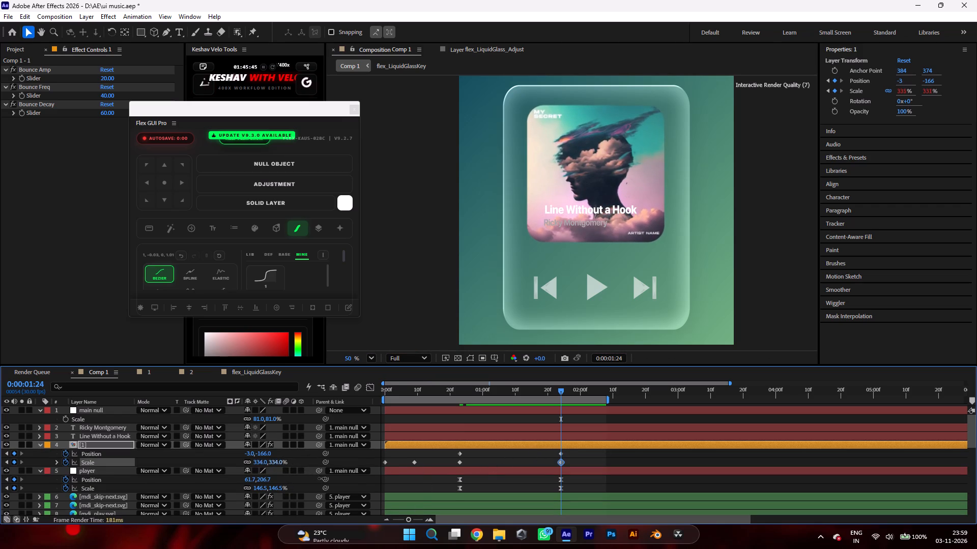
{"action": "left_click_drag", "start_coordinate": [321, 478], "coordinate": [327, 481]}
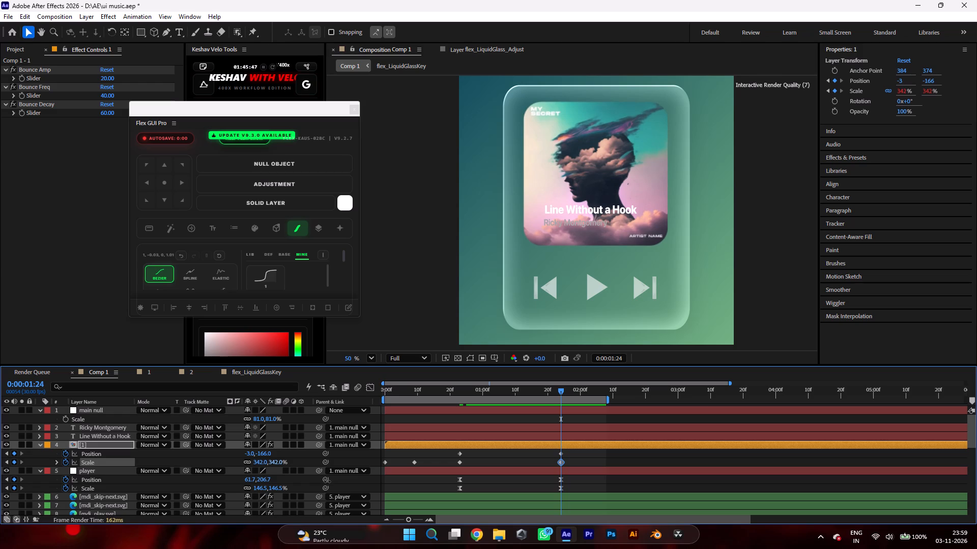
{"action": "left_click_drag", "start_coordinate": [327, 481], "coordinate": [312, 483]}
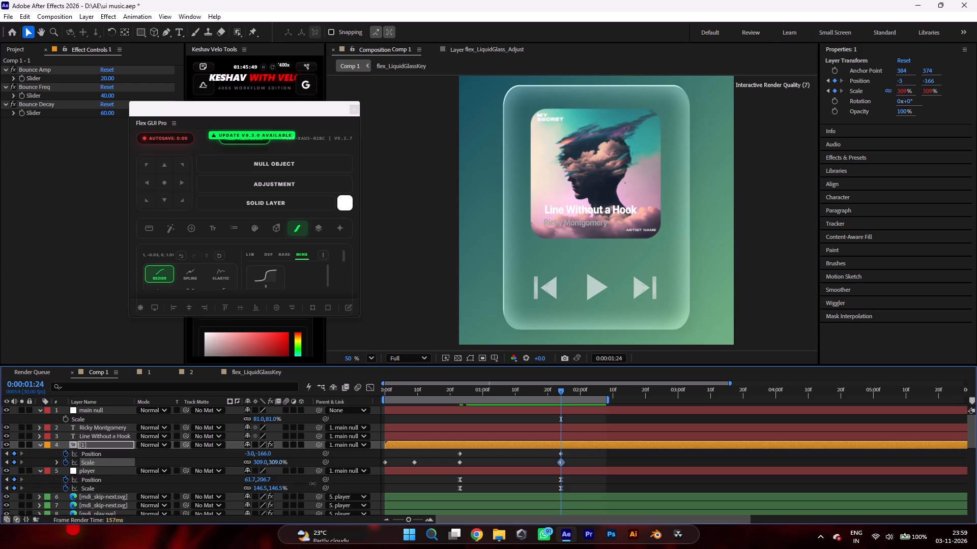
{"action": "left_click_drag", "start_coordinate": [312, 483], "coordinate": [344, 501]}
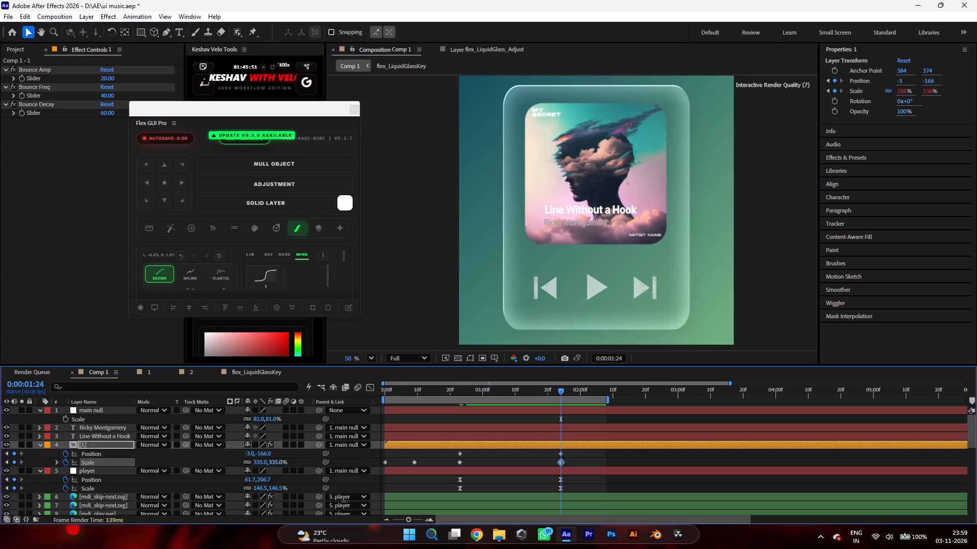
{"action": "left_click_drag", "start_coordinate": [344, 501], "coordinate": [374, 510]}
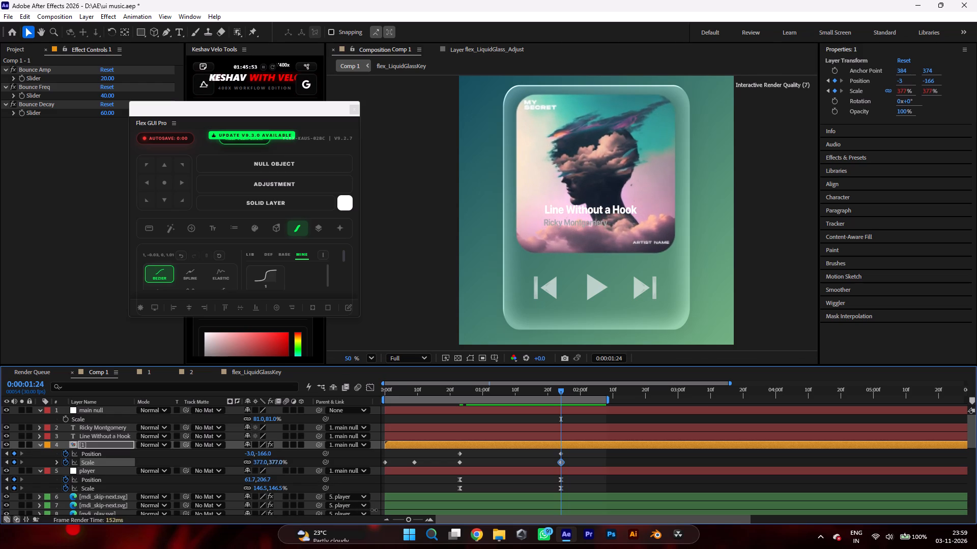
{"action": "left_click_drag", "start_coordinate": [374, 510], "coordinate": [377, 511]}
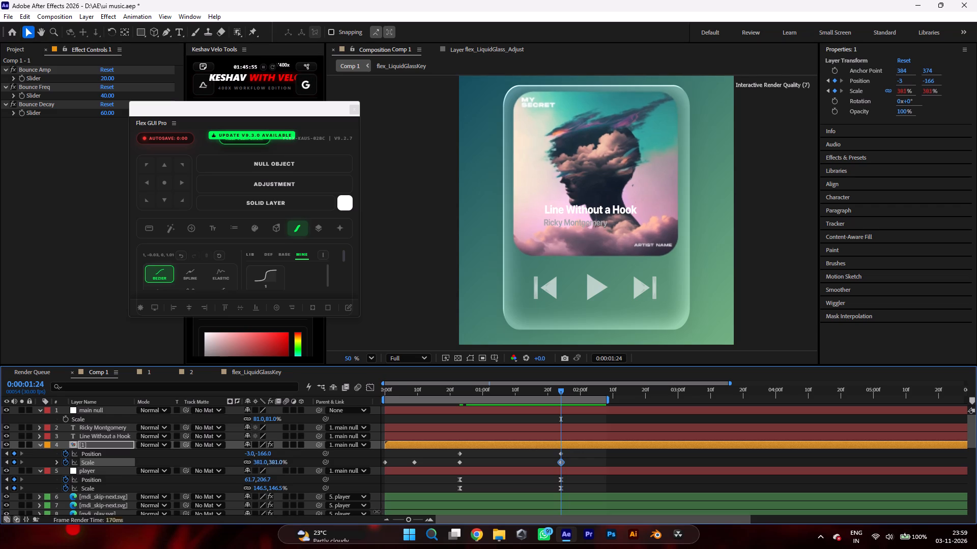
{"action": "left_click_drag", "start_coordinate": [377, 511], "coordinate": [376, 513]}
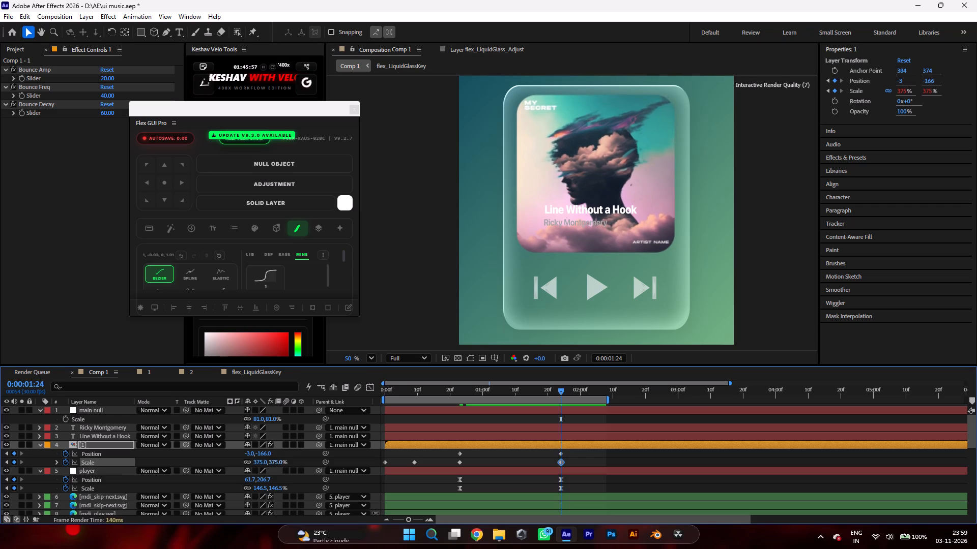
{"action": "left_click_drag", "start_coordinate": [376, 513], "coordinate": [382, 515]}
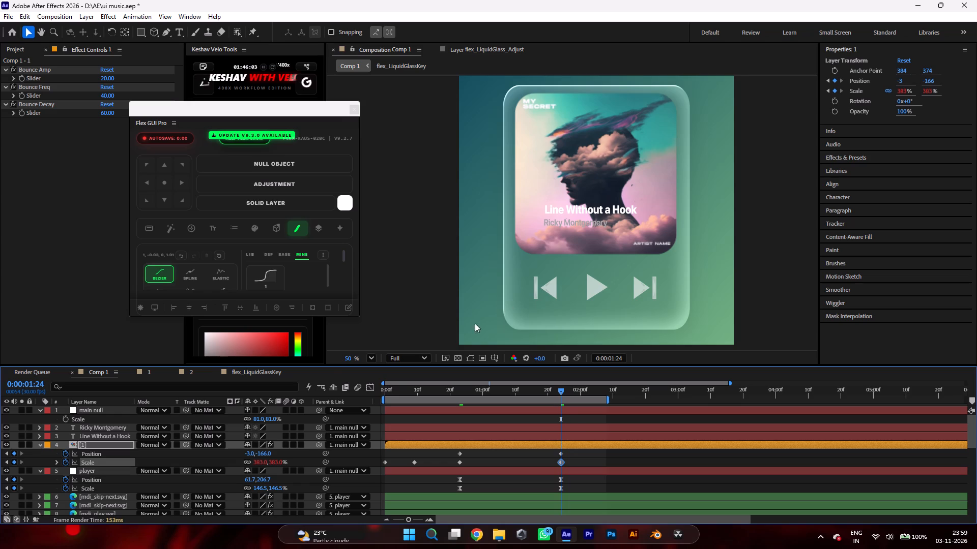
{"action": "left_click_drag", "start_coordinate": [276, 465], "coordinate": [263, 465]}
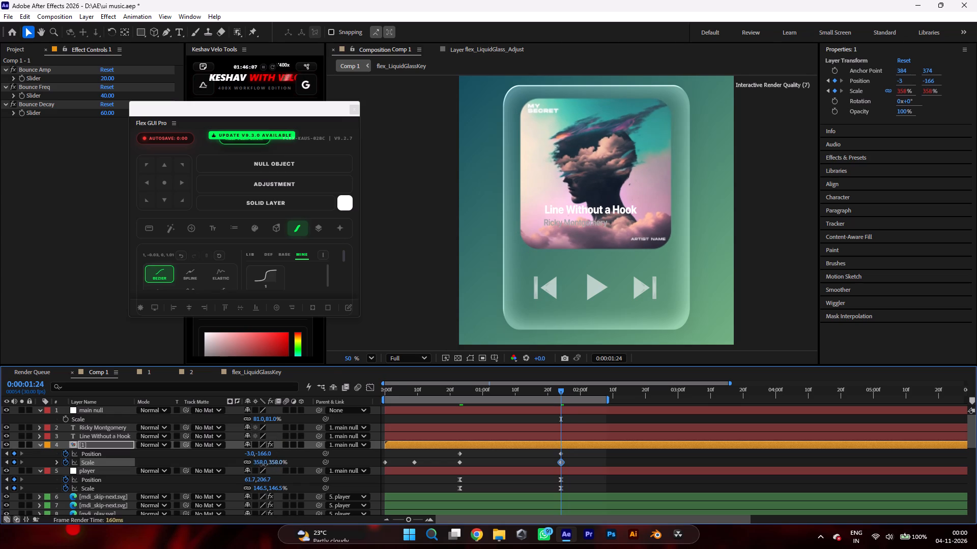
{"action": "left_click_drag", "start_coordinate": [263, 465], "coordinate": [265, 466]}
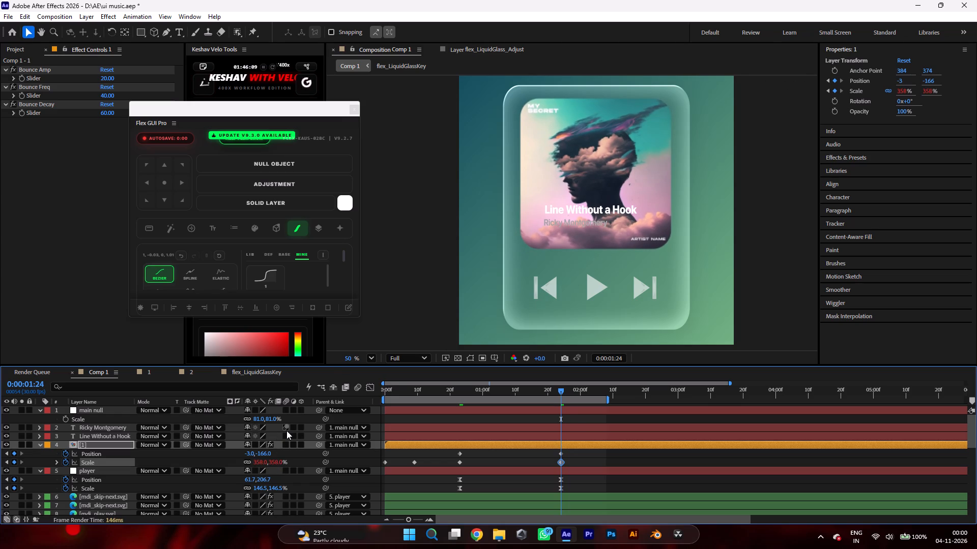
Shift both of the player null's Position keyframes lower together, reaching a Y value of 284.7 at 0:00:01:24.
{"action": "left_click", "coordinate": [99, 481]}
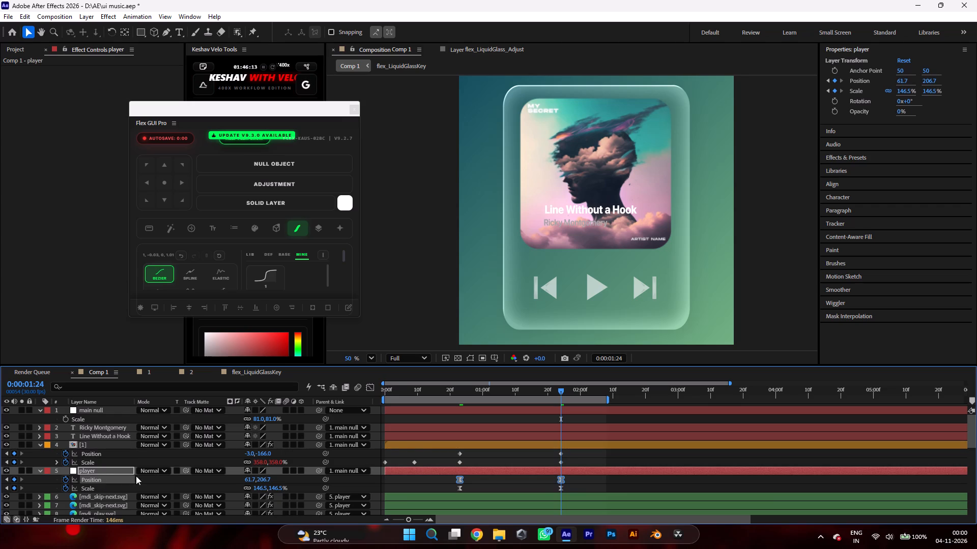
{"action": "scroll", "coordinate": [125, 477], "scroll_direction": "down", "scroll_amount": 3}
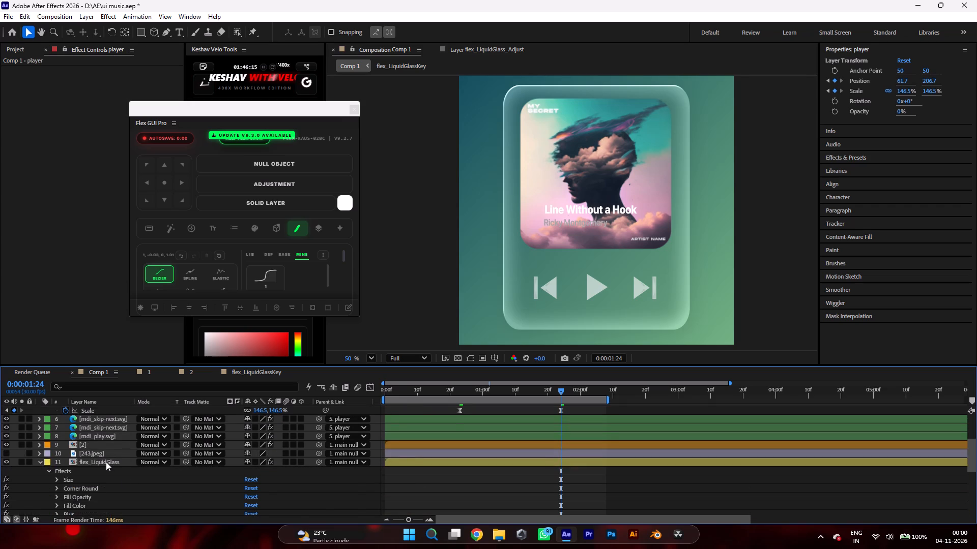
{"action": "scroll", "coordinate": [106, 462], "scroll_direction": "up", "scroll_amount": 2}
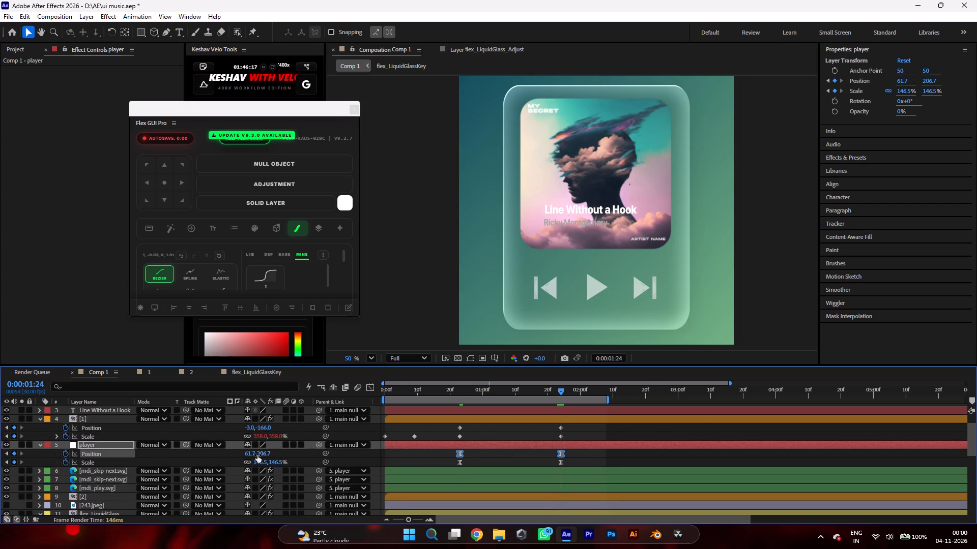
{"action": "left_click_drag", "start_coordinate": [267, 456], "coordinate": [287, 461]}
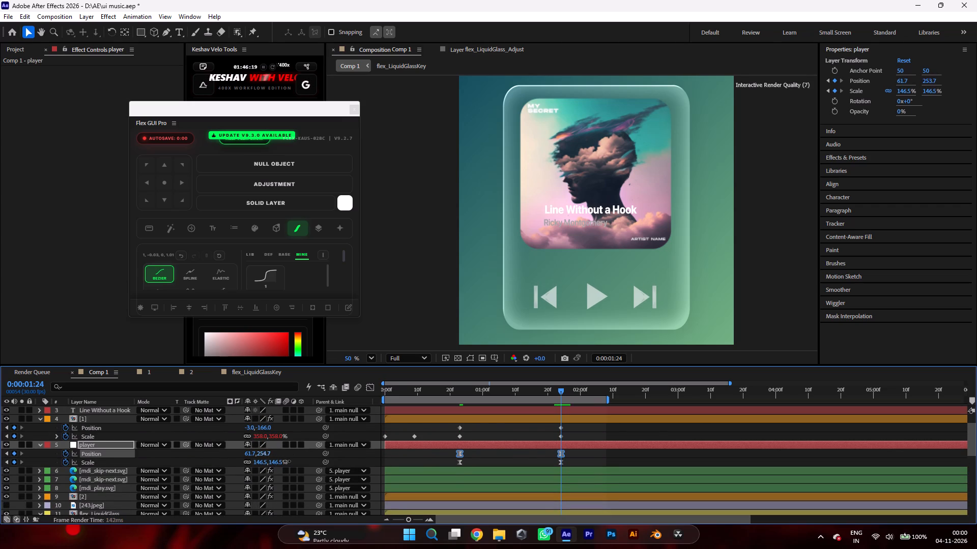
{"action": "left_click_drag", "start_coordinate": [287, 461], "coordinate": [296, 464]}
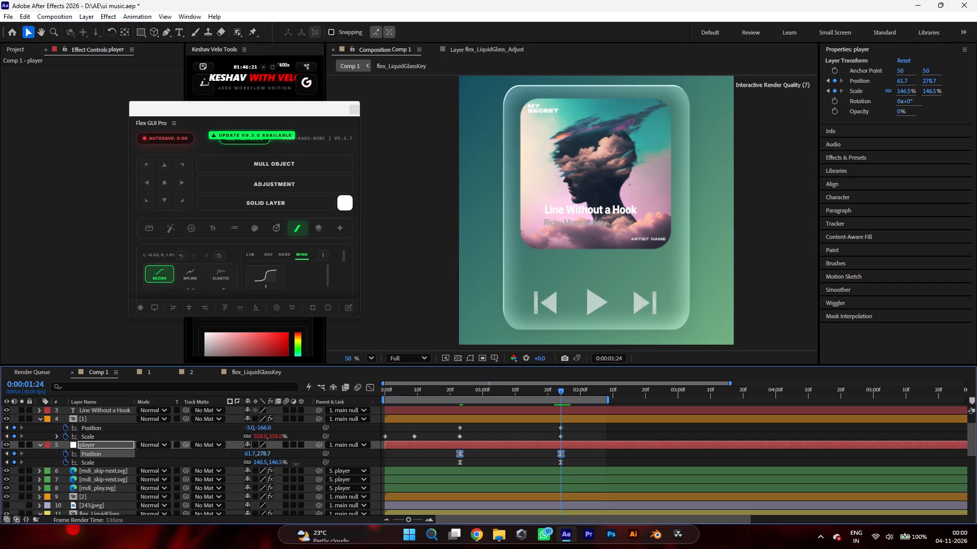
{"action": "left_click_drag", "start_coordinate": [296, 464], "coordinate": [299, 464]}
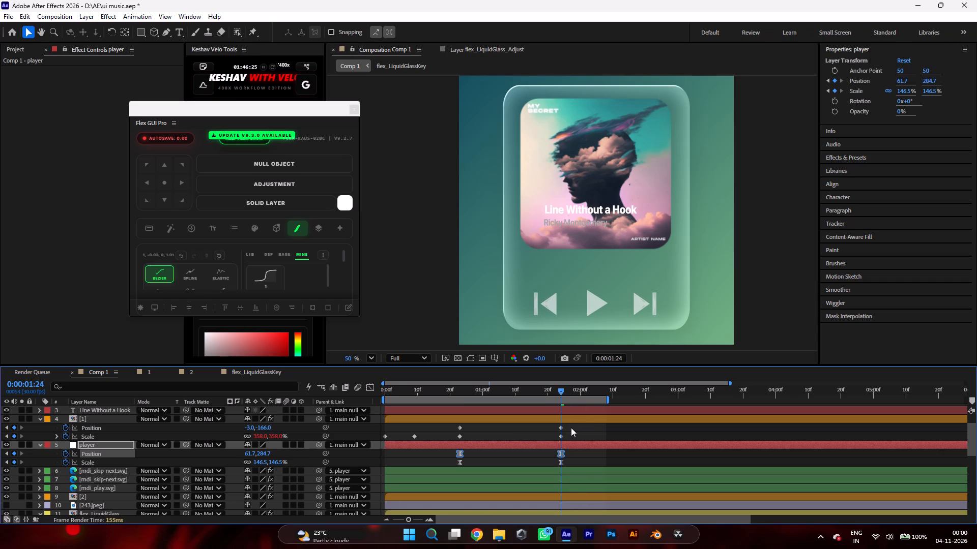
Apply the Flex GUI Pro easing curve to the album art's Position and Scale keyframes at 0:00:00:23 and 0:00:01:24.
{"action": "scroll", "coordinate": [269, 261], "scroll_direction": "down", "scroll_amount": 2}
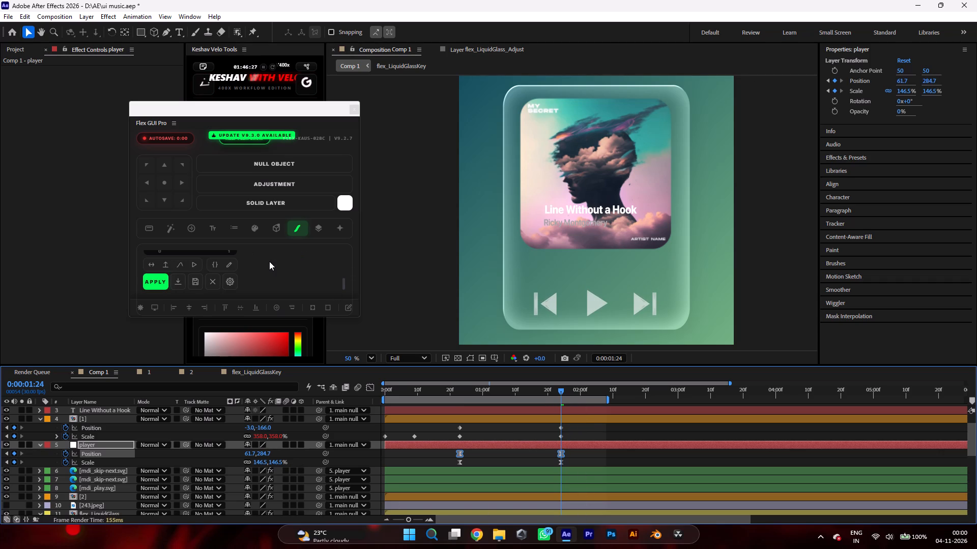
{"action": "scroll", "coordinate": [269, 262], "scroll_direction": "up", "scroll_amount": 1}
{"action": "scroll", "coordinate": [269, 263], "scroll_direction": "down", "scroll_amount": 2}
{"action": "left_click_drag", "start_coordinate": [574, 425], "coordinate": [446, 442]}
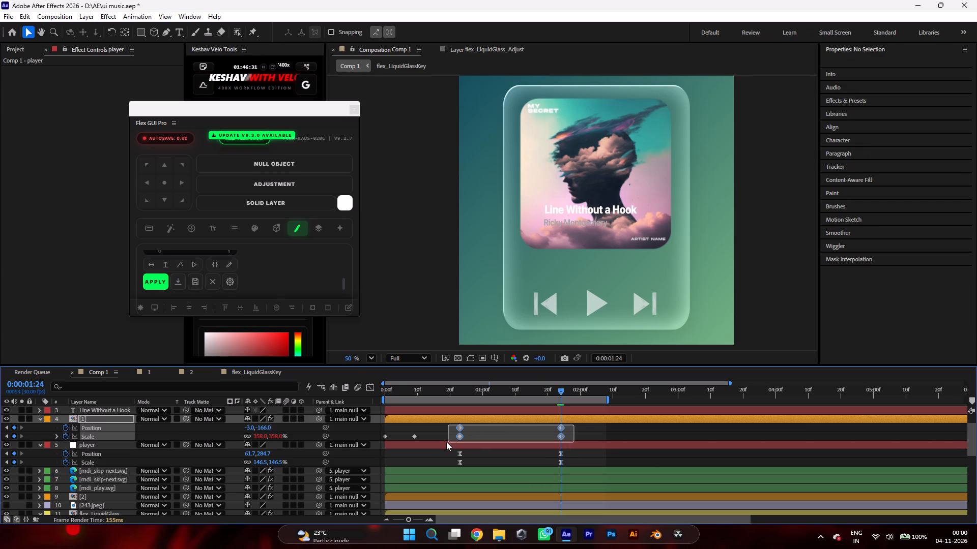
{"action": "left_click_drag", "start_coordinate": [446, 442], "coordinate": [446, 442]}
{"action": "left_click", "coordinate": [155, 283]}
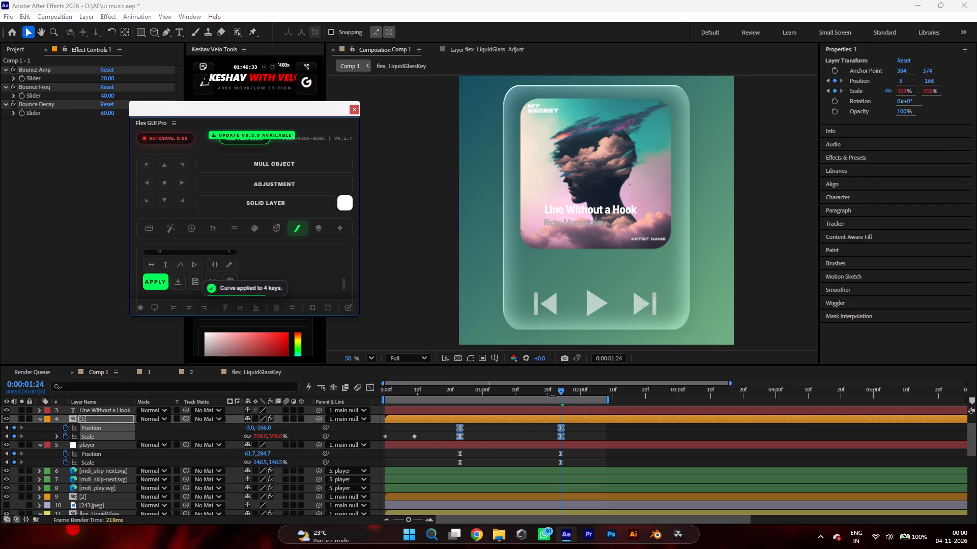
Scrub between 0:00:00:23 and 0:00:01:24 to review how the album art, text and player controls move during the card's growth.
{"action": "left_click_drag", "start_coordinate": [556, 389], "coordinate": [468, 395]}
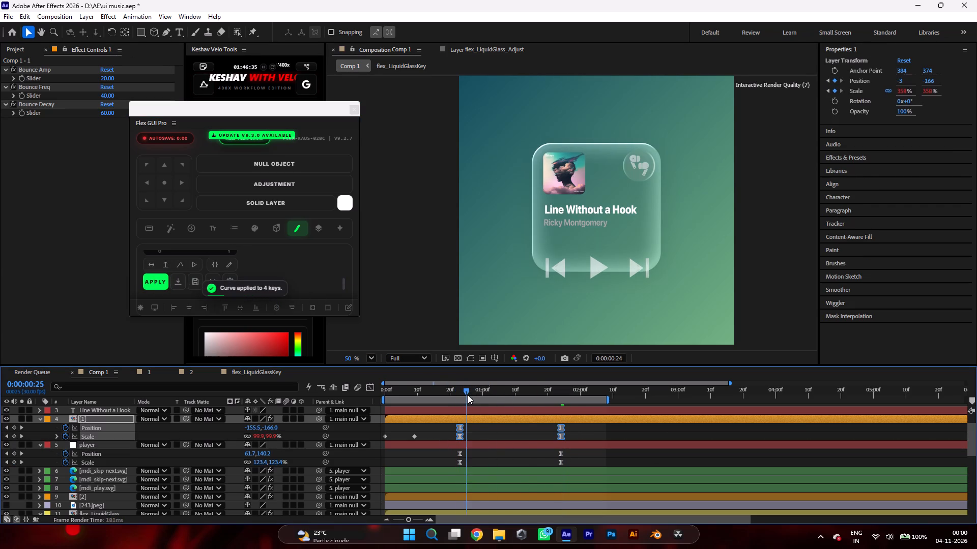
{"action": "left_click_drag", "start_coordinate": [468, 395], "coordinate": [559, 418]}
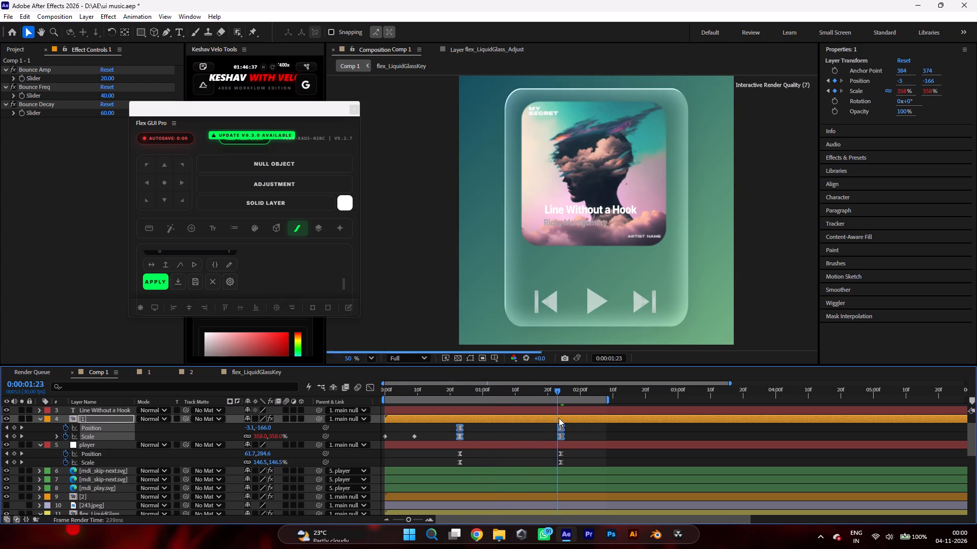
{"action": "left_click_drag", "start_coordinate": [559, 418], "coordinate": [459, 422]}
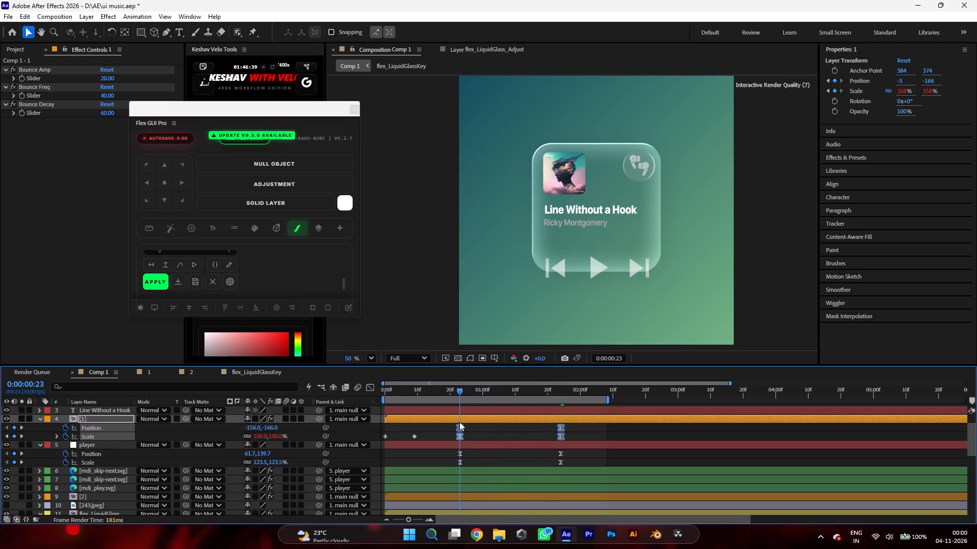
{"action": "left_click_drag", "start_coordinate": [459, 422], "coordinate": [499, 431]}
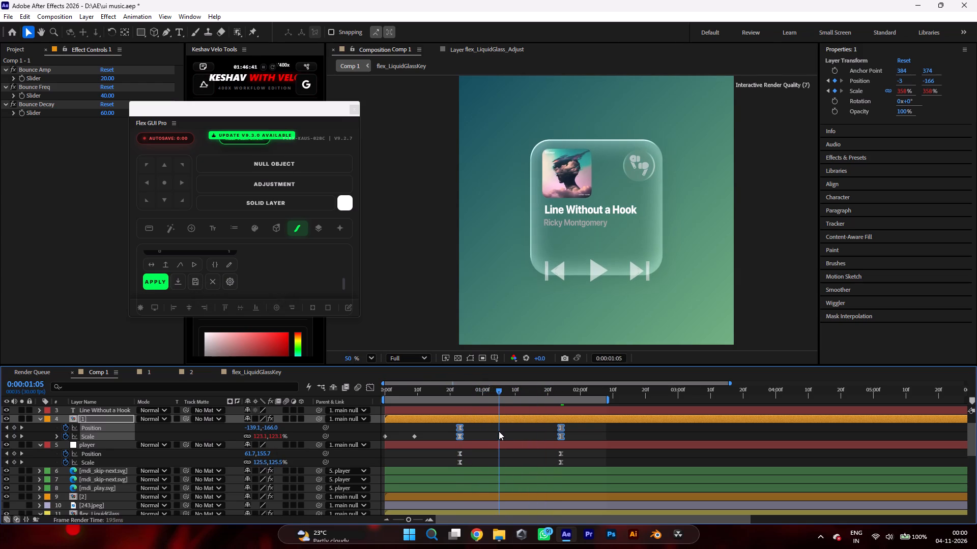
{"action": "left_click_drag", "start_coordinate": [499, 431], "coordinate": [506, 432]}
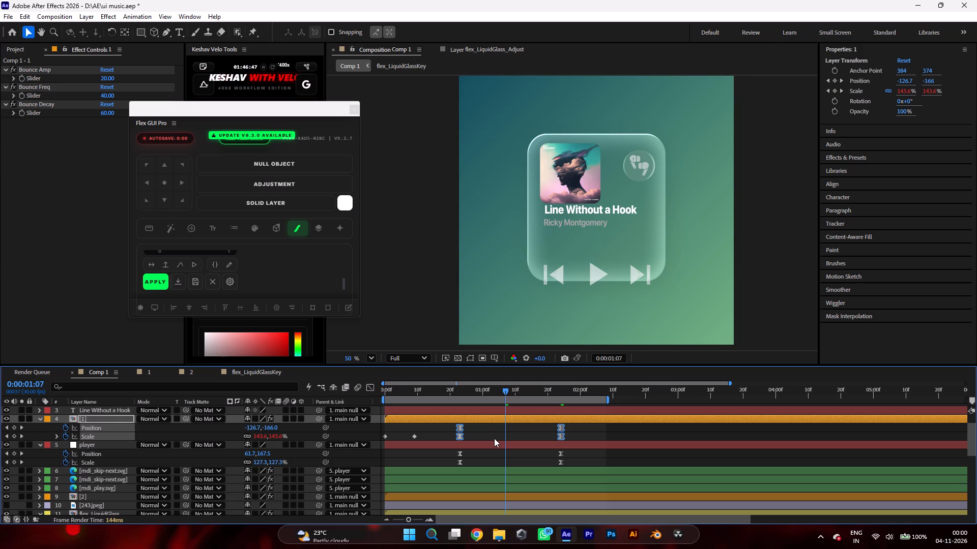
Start Position keyframes at 0:00:00:23 on layer [2], the round icon in the card's upper corner.
{"action": "left_click_drag", "start_coordinate": [505, 390], "coordinate": [474, 390]}
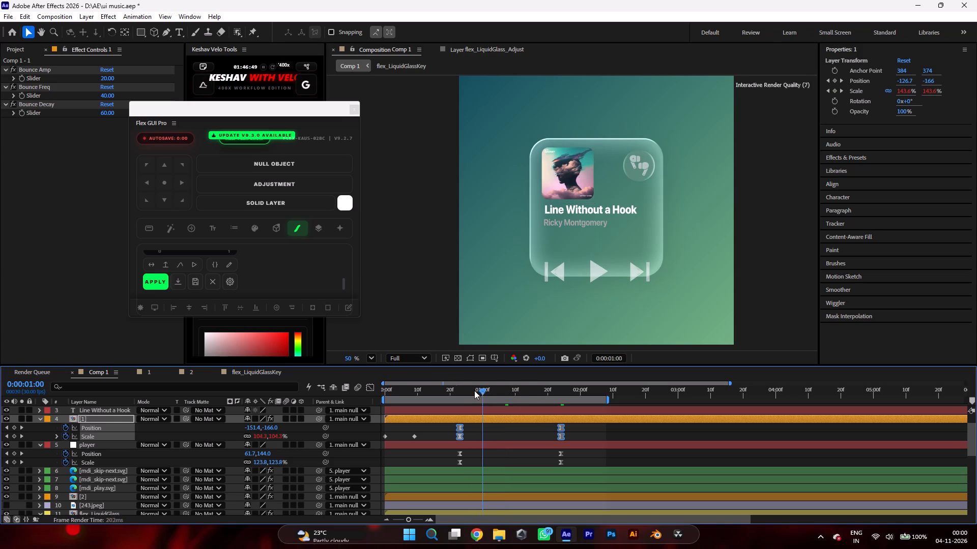
{"action": "left_click_drag", "start_coordinate": [474, 390], "coordinate": [461, 395]}
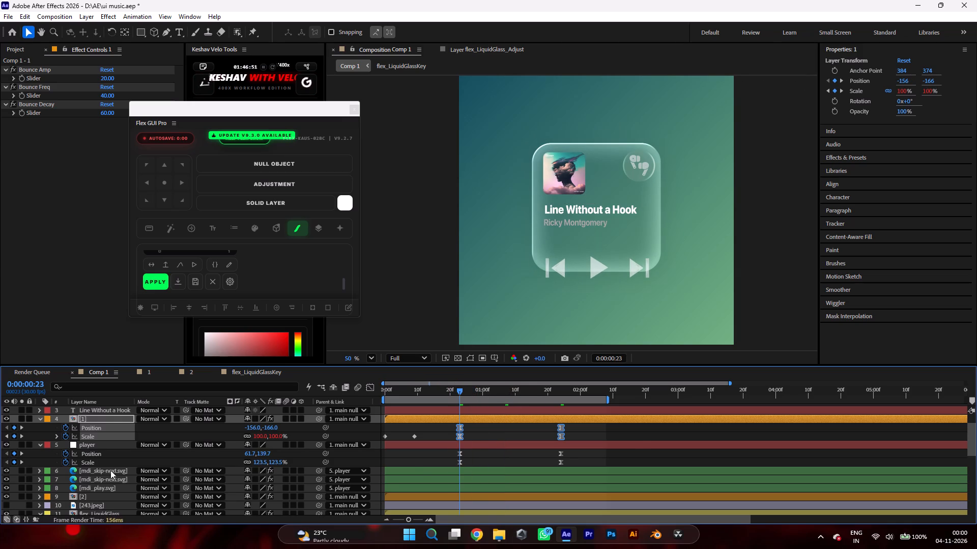
{"action": "scroll", "coordinate": [109, 467], "scroll_direction": "up", "scroll_amount": 3}
{"action": "scroll", "coordinate": [95, 455], "scroll_direction": "down", "scroll_amount": 4}
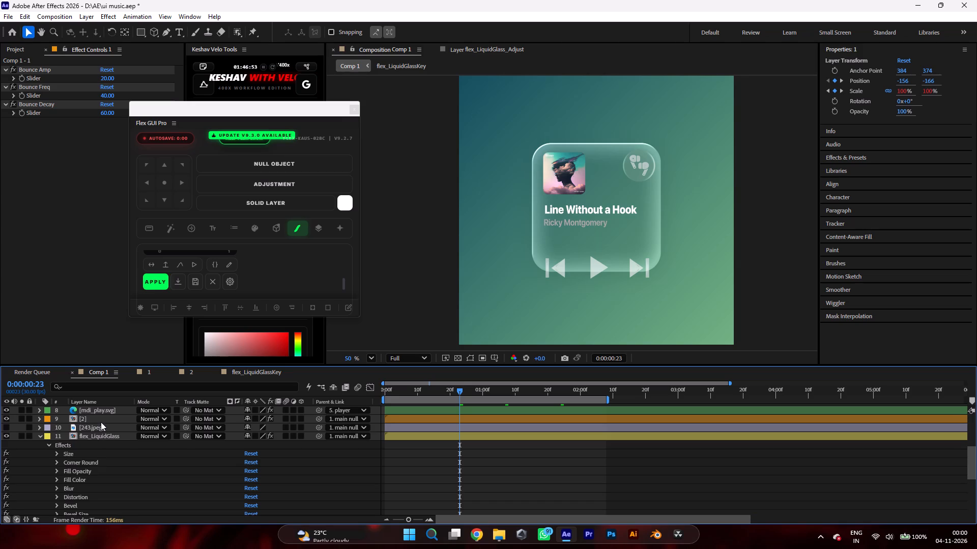
{"action": "left_click", "coordinate": [101, 422]}
{"action": "left_click", "coordinate": [8, 417]}
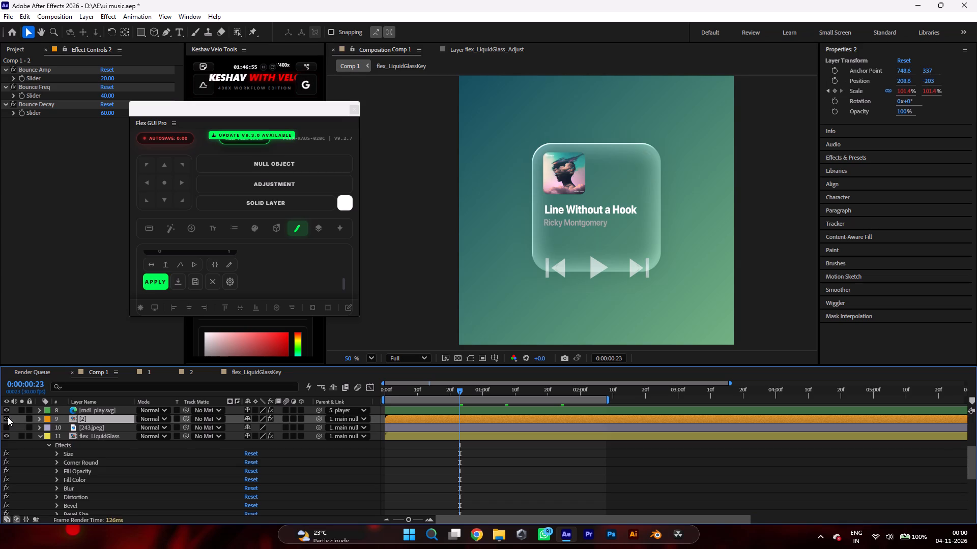
{"action": "left_click", "coordinate": [8, 417]}
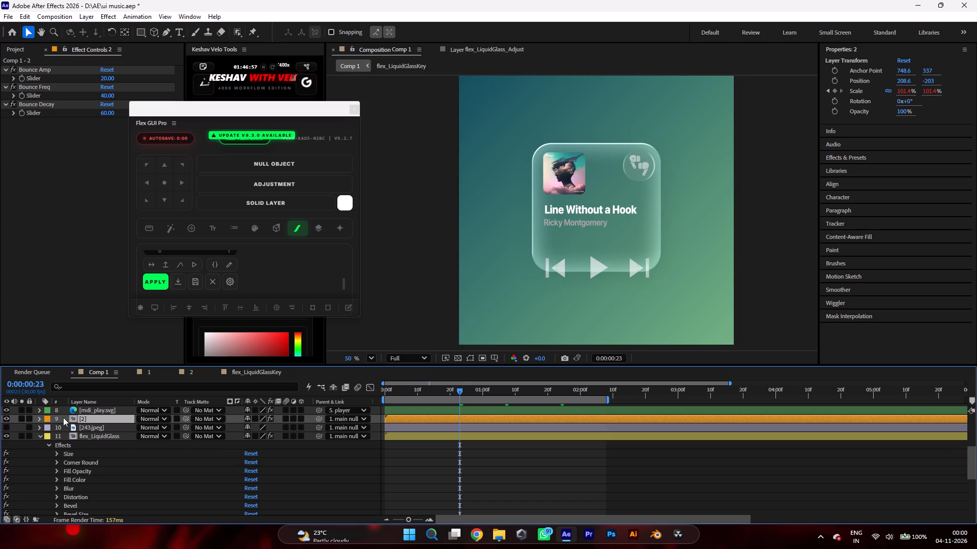
{"action": "key", "text": "p"}
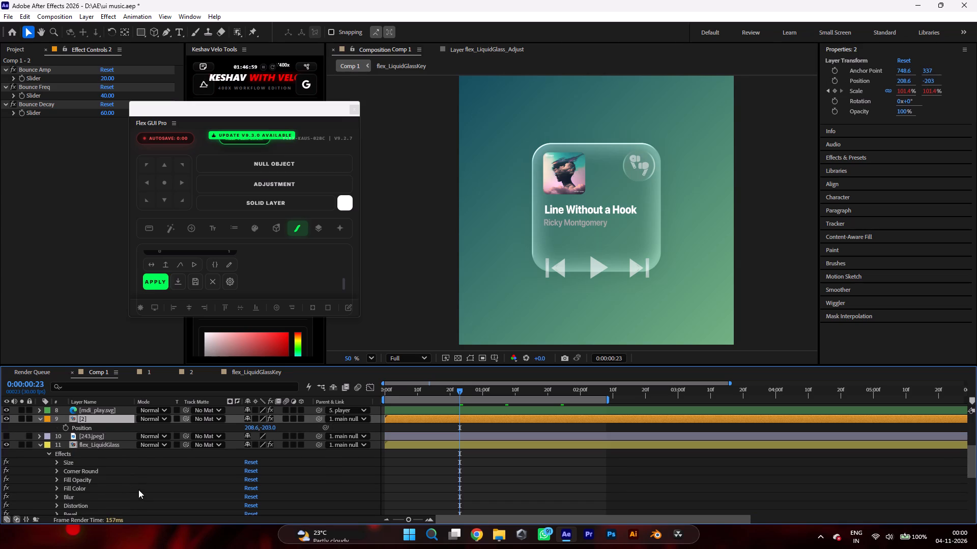
{"action": "left_click", "coordinate": [66, 429]}
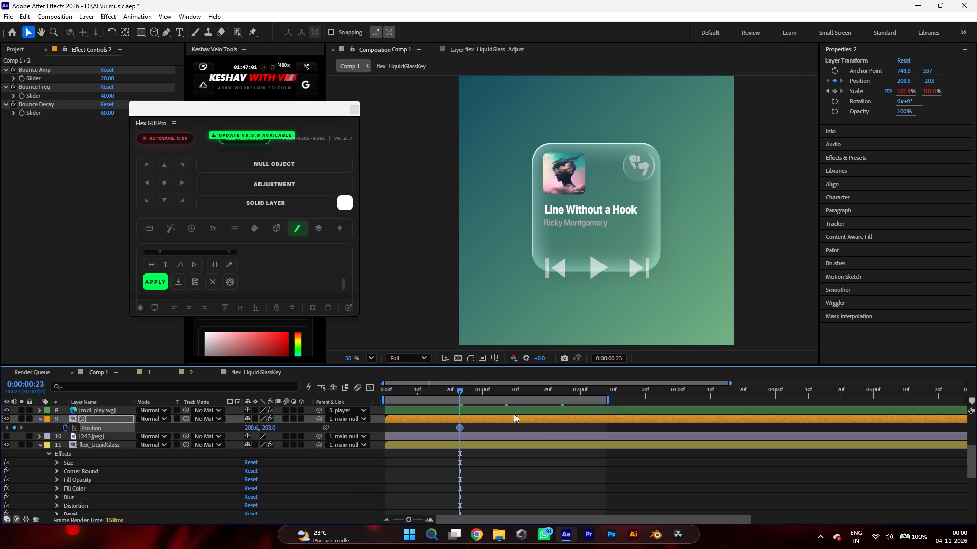
Raise the round icon layer [2] to a Position Y of -225 at 0:00:00:29, undoing any trial change to its X value.
{"action": "scroll", "coordinate": [560, 438], "scroll_direction": "up", "scroll_amount": 4}
{"action": "left_click", "coordinate": [22, 452]}
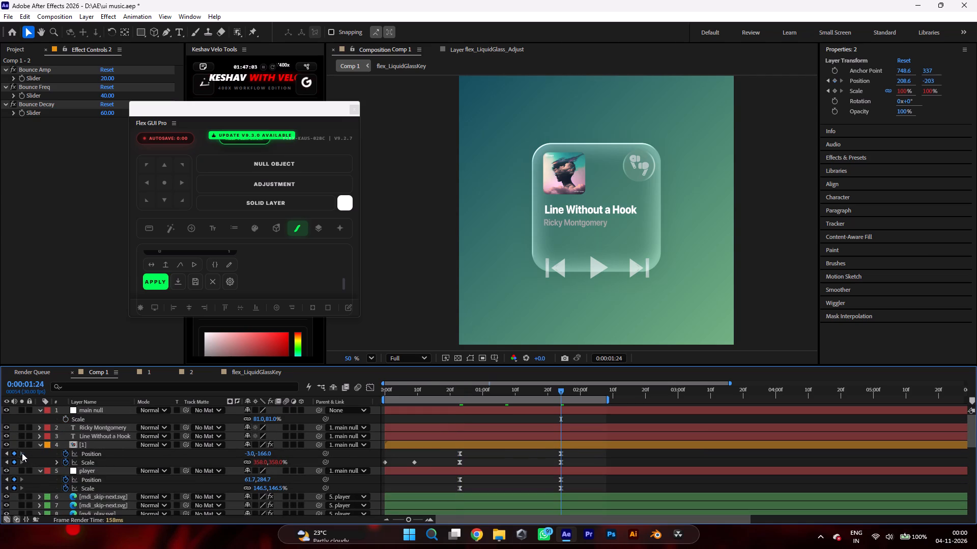
{"action": "scroll", "coordinate": [519, 453], "scroll_direction": "down", "scroll_amount": 3}
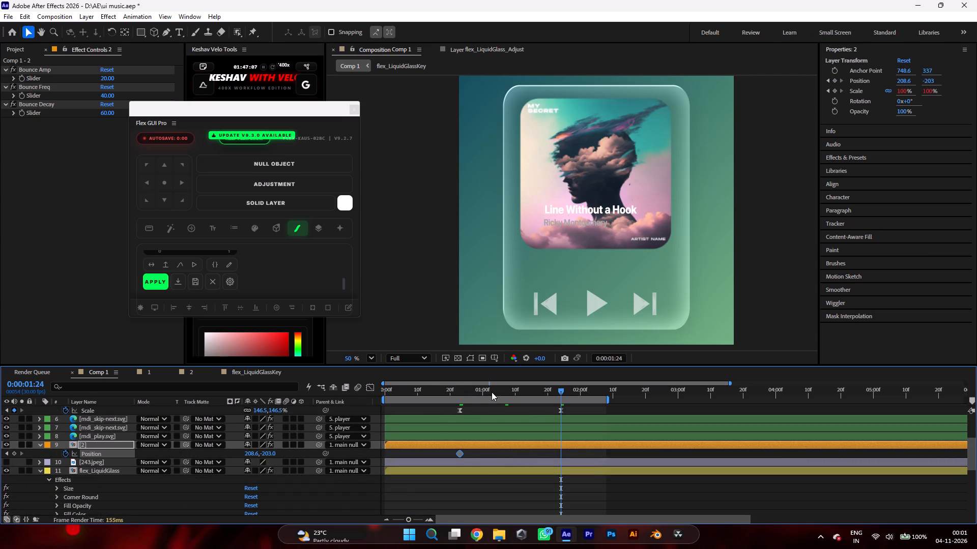
{"action": "left_click_drag", "start_coordinate": [490, 391], "coordinate": [479, 390]}
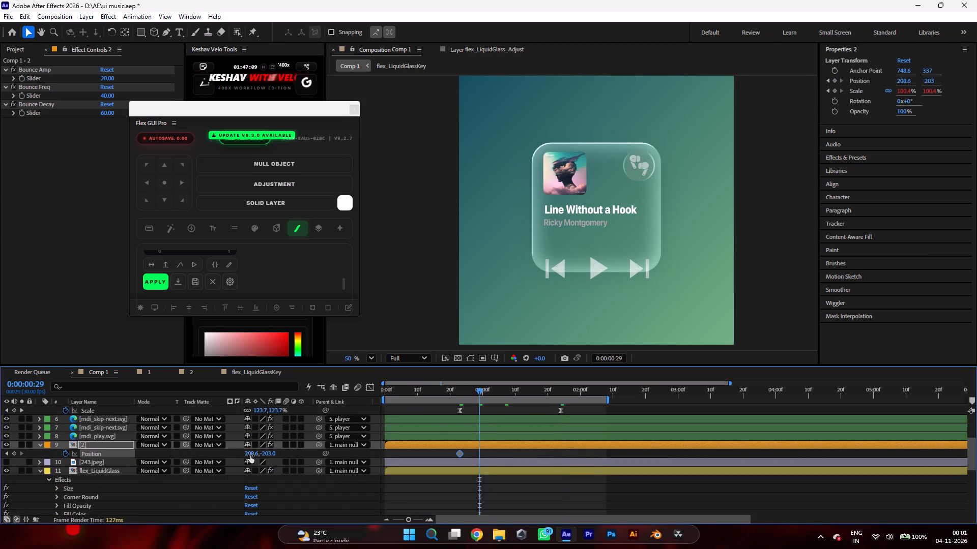
{"action": "left_click_drag", "start_coordinate": [249, 455], "coordinate": [228, 453]}
{"action": "key", "text": "ctrl+z"}
{"action": "left_click_drag", "start_coordinate": [271, 453], "coordinate": [260, 453]}
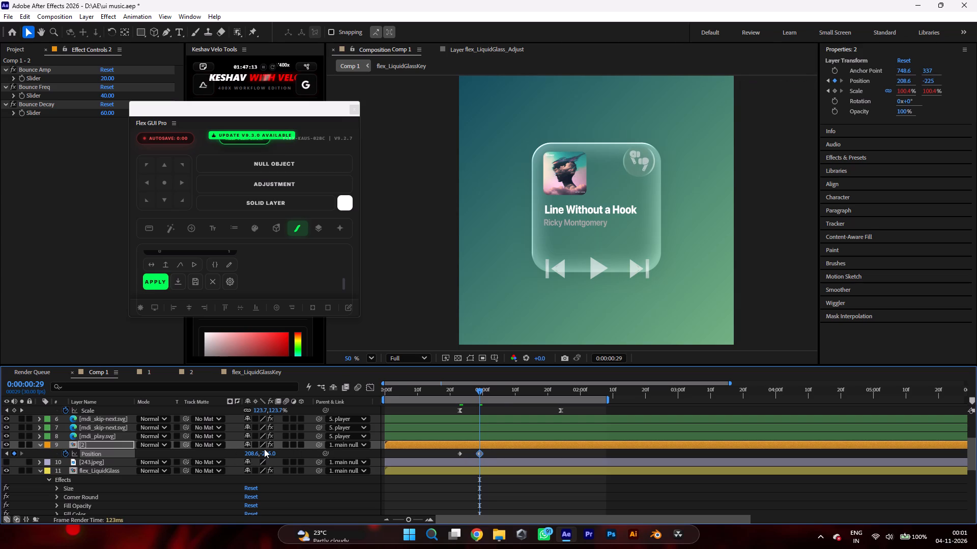
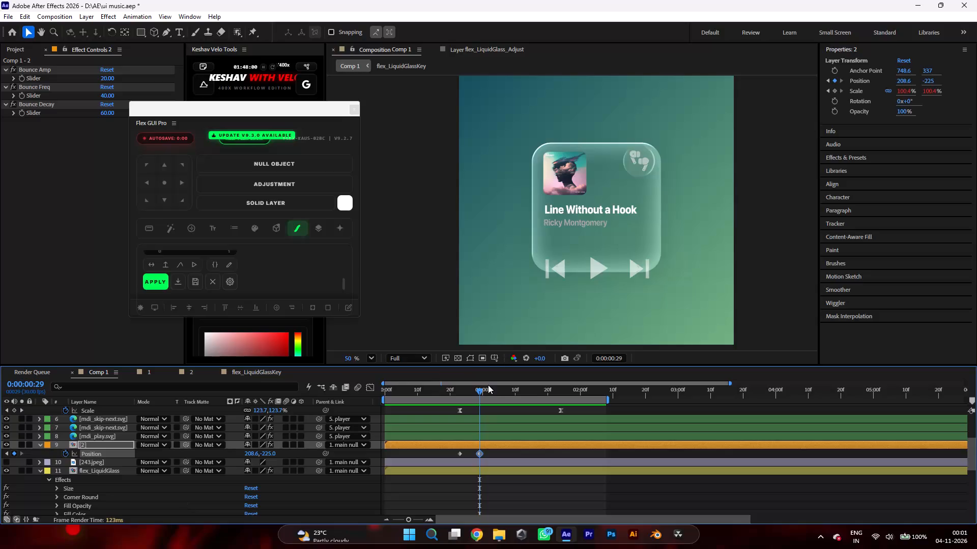
Scrub between 0:00:00:23 and 0:00:01:04 to review how the round icon and player controls move as the card grows.
{"action": "left_click_drag", "start_coordinate": [479, 393], "coordinate": [464, 393]}
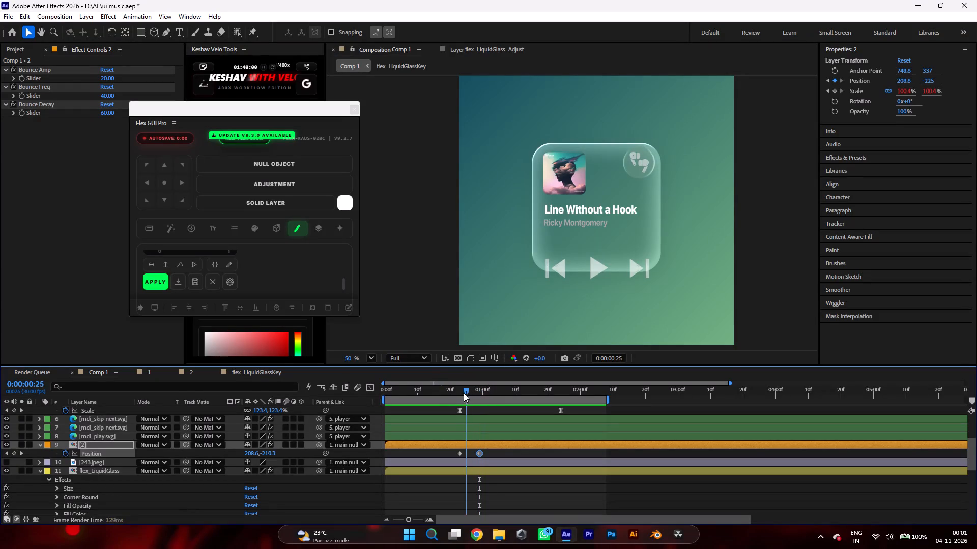
{"action": "left_click_drag", "start_coordinate": [464, 393], "coordinate": [498, 401]}
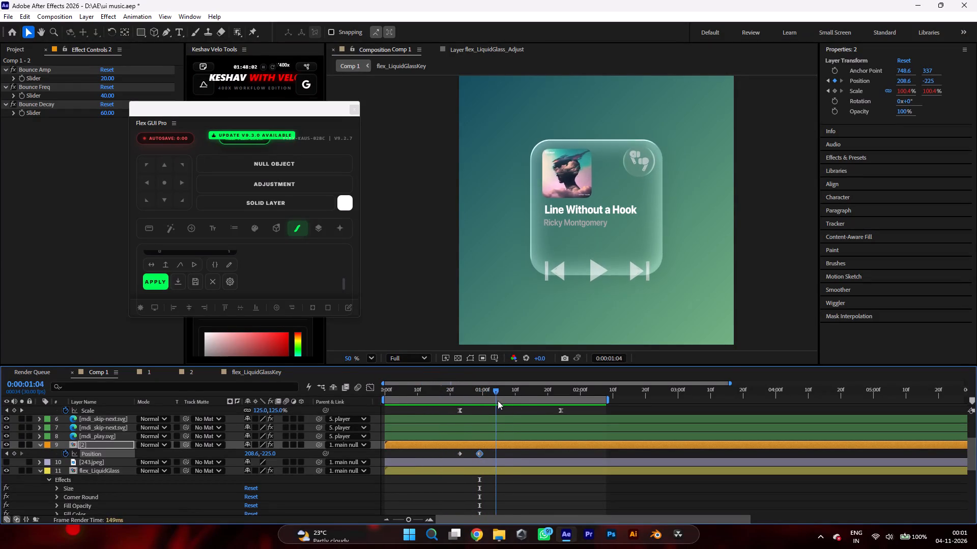
{"action": "left_click_drag", "start_coordinate": [498, 401], "coordinate": [461, 406]}
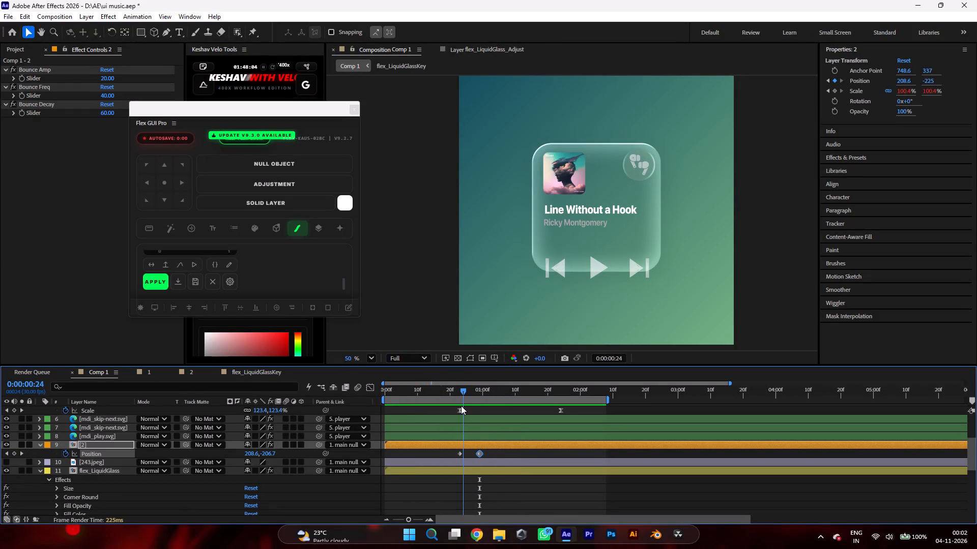
{"action": "left_click_drag", "start_coordinate": [461, 406], "coordinate": [470, 420]}
{"action": "scroll", "coordinate": [465, 450], "scroll_direction": "down", "scroll_amount": 4}
{"action": "scroll", "coordinate": [472, 439], "scroll_direction": "up", "scroll_amount": 1}
{"action": "scroll", "coordinate": [472, 439], "scroll_direction": "down", "scroll_amount": 2}
{"action": "scroll", "coordinate": [472, 439], "scroll_direction": "up", "scroll_amount": 6}
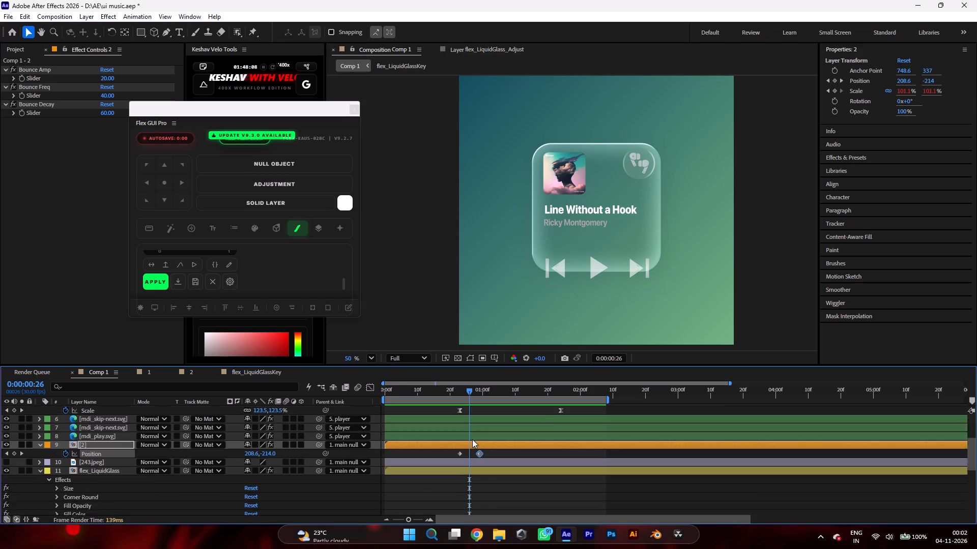
At the 0:00:00:23 keyframe, set the player null's Position Y to 42.7, undoing a trial change to its X value.
{"action": "scroll", "coordinate": [473, 406], "scroll_direction": "up", "scroll_amount": 2}
{"action": "left_click_drag", "start_coordinate": [469, 388], "coordinate": [459, 389]}
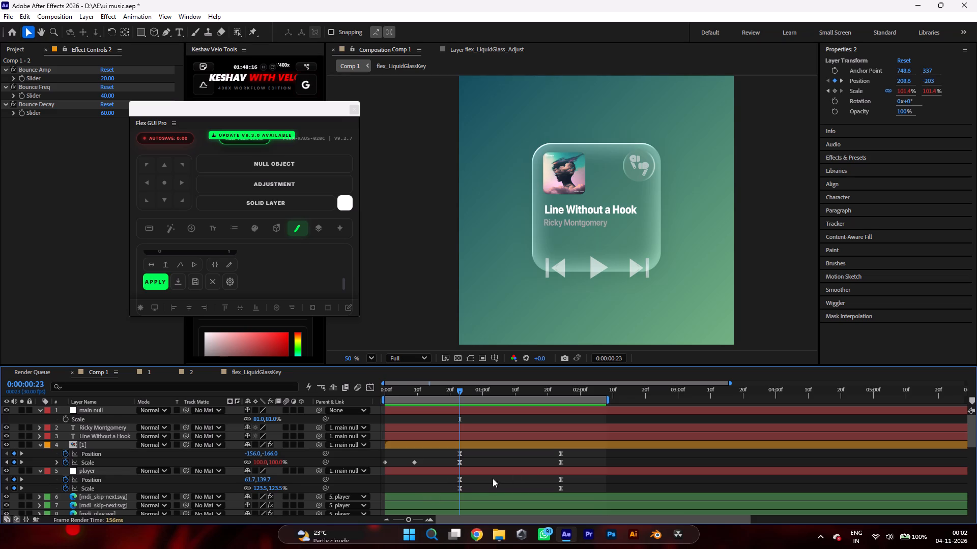
{"action": "left_click", "coordinate": [458, 478]}
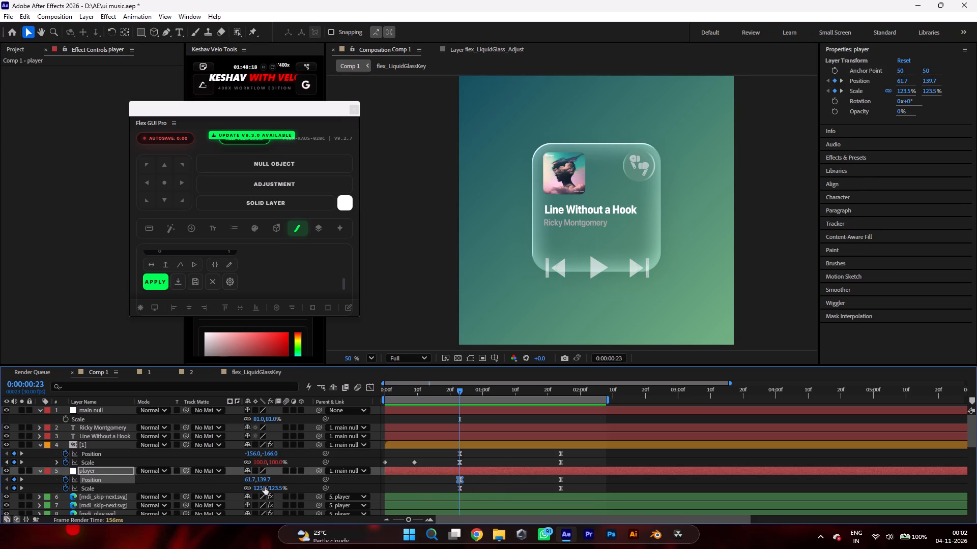
{"action": "left_click_drag", "start_coordinate": [249, 479], "coordinate": [237, 479]}
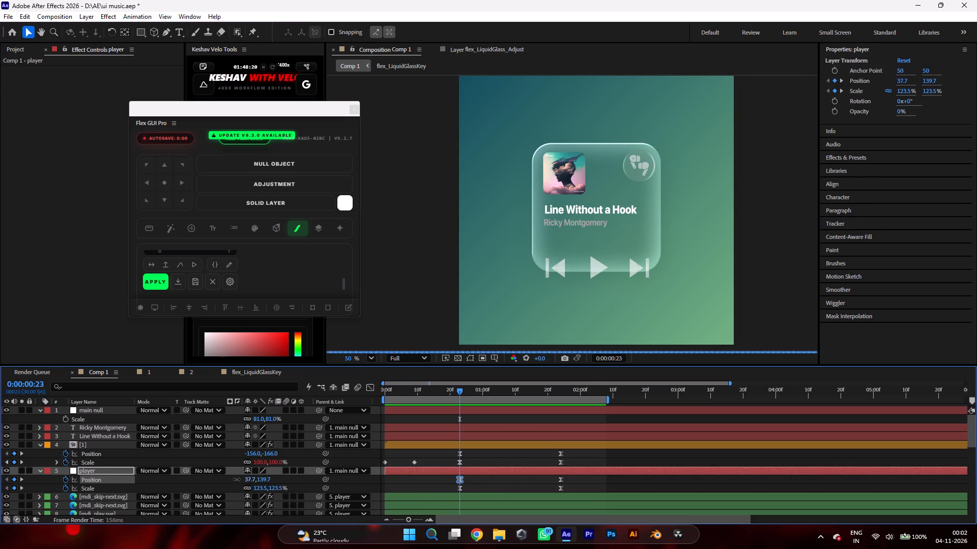
{"action": "left_click_drag", "start_coordinate": [237, 479], "coordinate": [235, 479]}
{"action": "key", "text": "ctrl+z"}
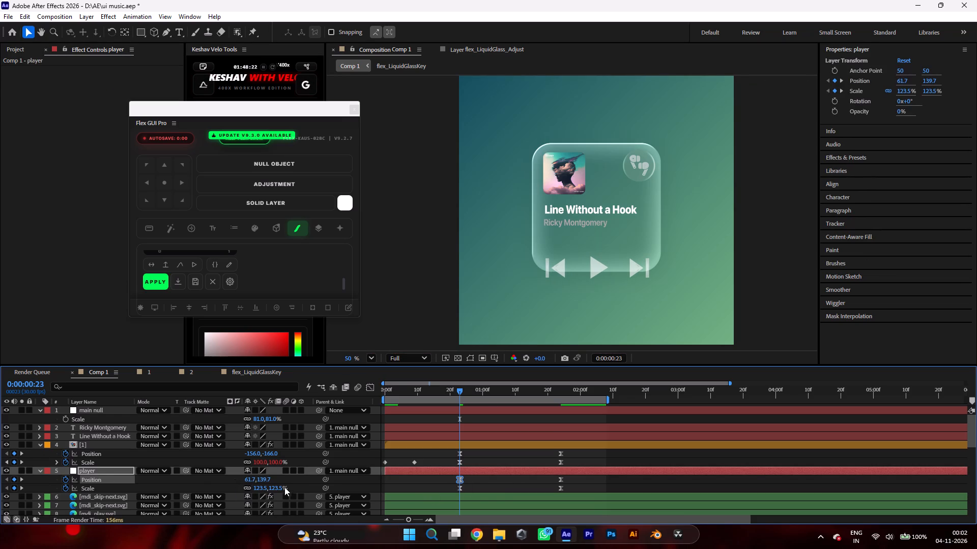
{"action": "left_click_drag", "start_coordinate": [264, 480], "coordinate": [286, 485]}
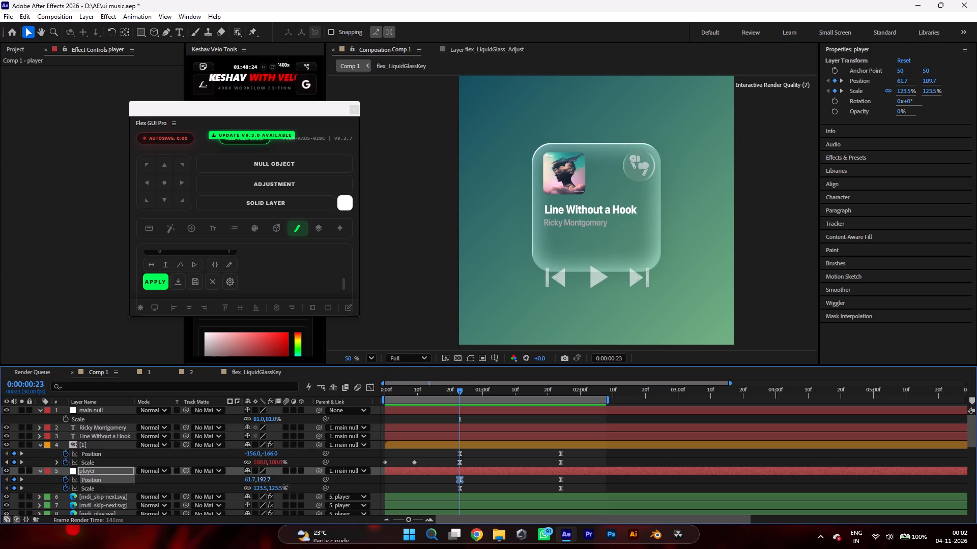
{"action": "left_click_drag", "start_coordinate": [286, 485], "coordinate": [220, 483]}
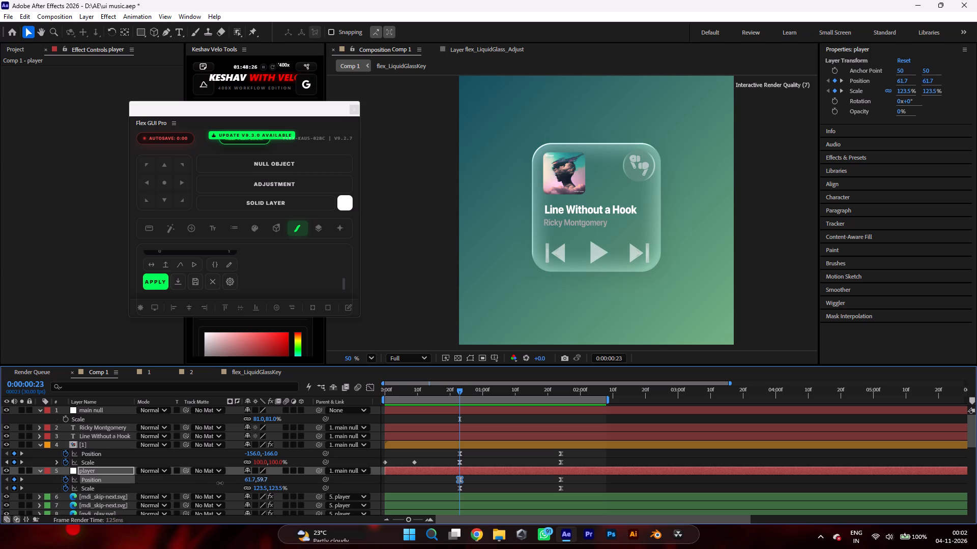
{"action": "left_click_drag", "start_coordinate": [220, 483], "coordinate": [211, 484]}
Show the reference image layer [243.jpeg] over the card.
{"action": "scroll", "coordinate": [10, 486], "scroll_direction": "down", "scroll_amount": 4}
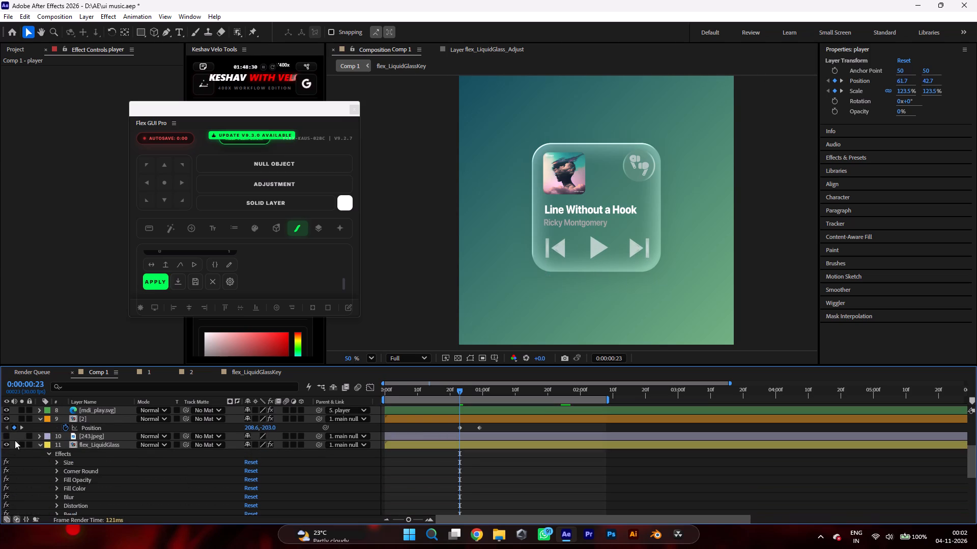
{"action": "left_click", "coordinate": [8, 437]}
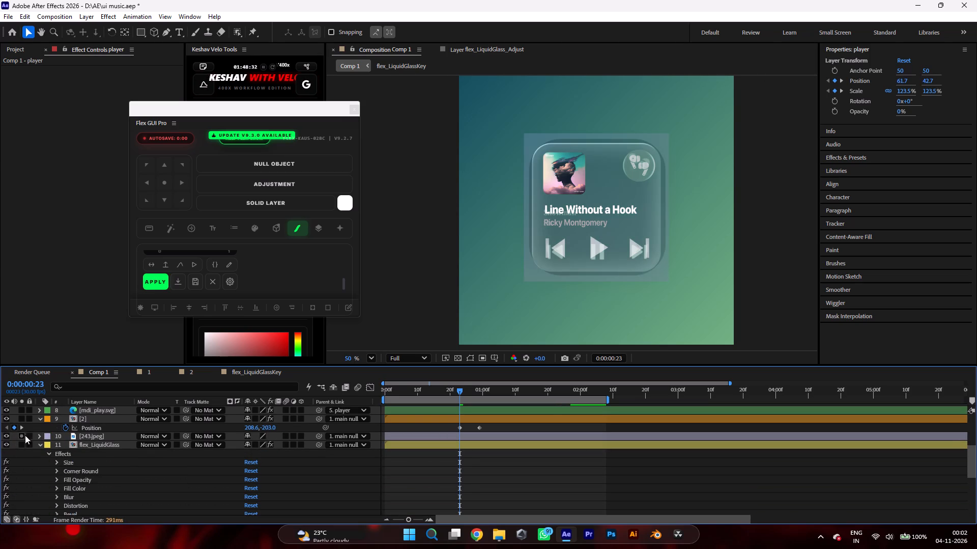
Adjust the round icon layer [2] to a Position Y of -185 at 0:00:00:23, comparing it with the reference image.
{"action": "scroll", "coordinate": [274, 433], "scroll_direction": "up", "scroll_amount": 1}
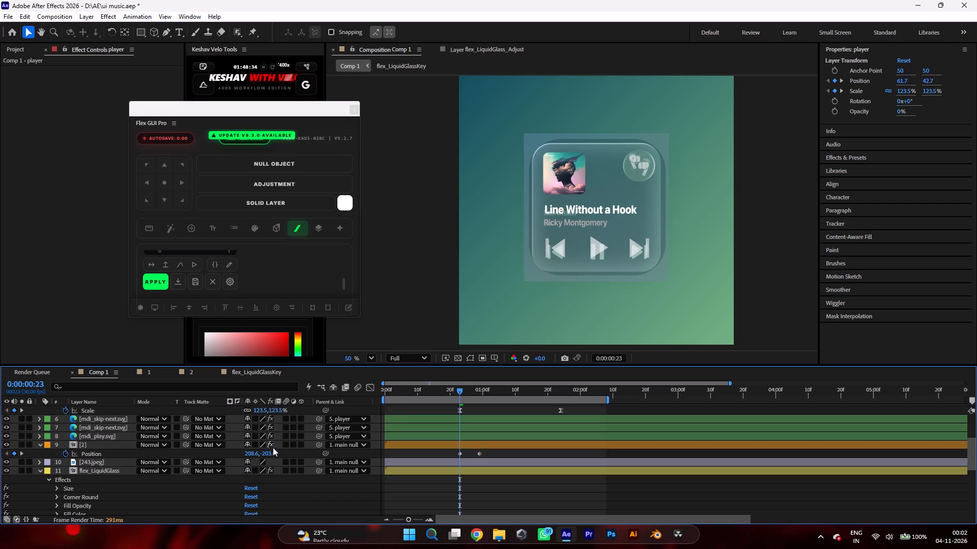
{"action": "left_click", "coordinate": [269, 452]}
{"action": "key", "text": "Down"}
{"action": "key", "text": "Down"}
{"action": "key", "text": "Down"}
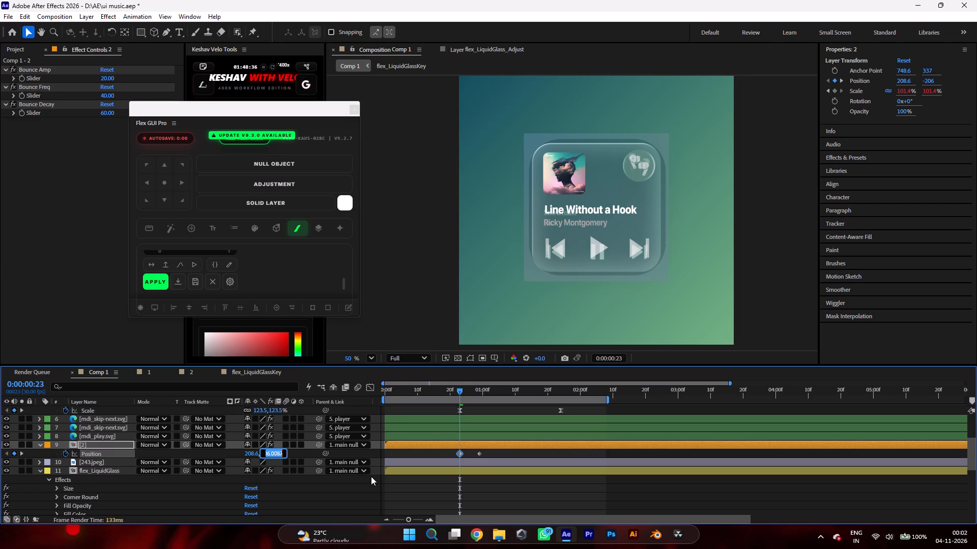
{"action": "key", "text": "Down"}
{"action": "key", "text": "Down"}
{"action": "key", "text": "Down"}
{"action": "key", "text": "Down"}
{"action": "key", "text": "Down"}
{"action": "key", "text": "Down"}
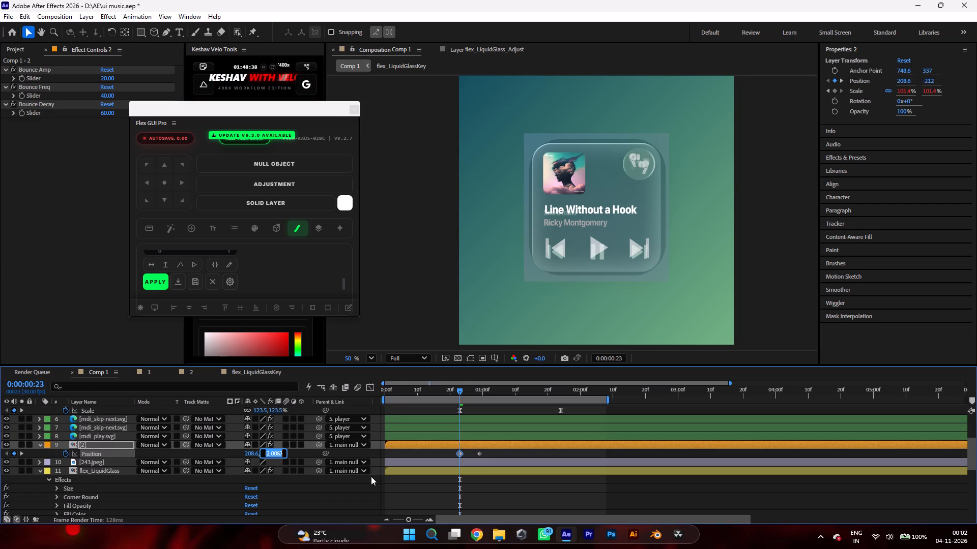
{"action": "key", "text": "Down"}
{"action": "key", "text": "Down"}
{"action": "key", "text": "Down"}
{"action": "key", "text": "Up"}
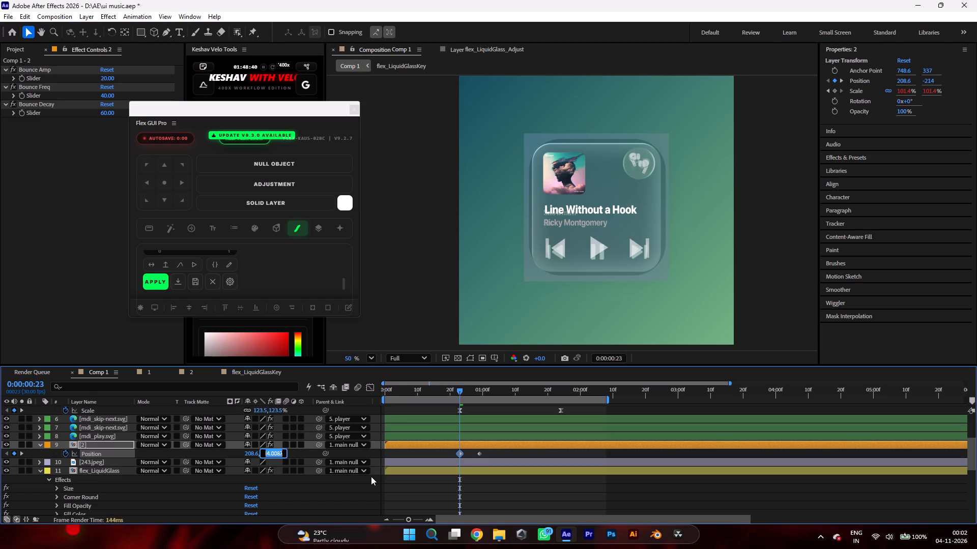
{"action": "key", "text": "Up"}
{"action": "key", "text": "Up"}
{"action": "key", "text": "Up"}
{"action": "key", "text": "Up"}
{"action": "key", "text": "Up"}
{"action": "key", "text": "Up"}
{"action": "key", "text": "Up"}
{"action": "key", "text": "Up"}
{"action": "key", "text": "Up"}
{"action": "key", "text": "Up"}
{"action": "key", "text": "Up"}
{"action": "key", "text": "Up"}
{"action": "key", "text": "Up"}
{"action": "key", "text": "Up"}
{"action": "key", "text": "Up"}
{"action": "key", "text": "Up"}
{"action": "key", "text": "Up"}
{"action": "key", "text": "Up"}
{"action": "key", "text": "Up"}
{"action": "key", "text": "Up"}
{"action": "key", "text": "Up"}
{"action": "key", "text": "Up"}
{"action": "key", "text": "Up"}
{"action": "key", "text": "Up"}
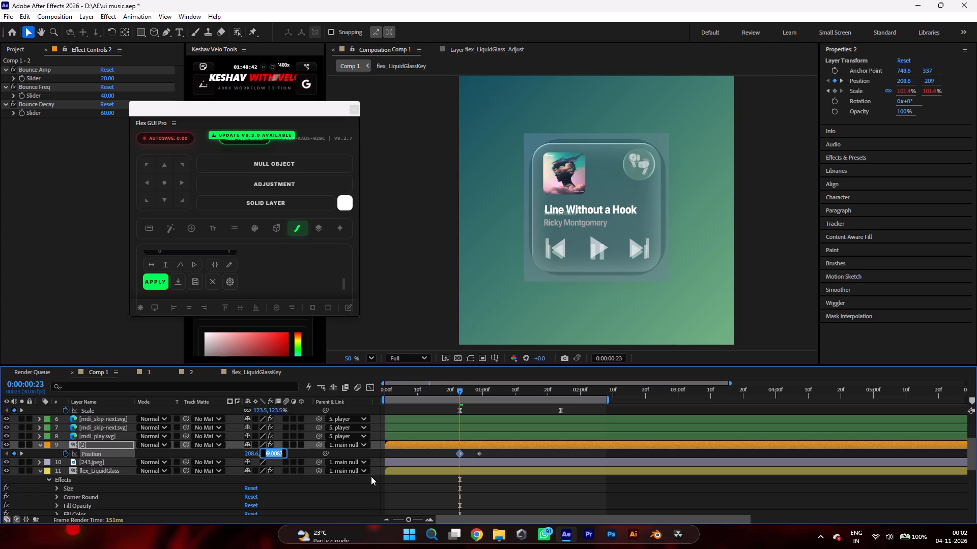
{"action": "key", "text": "Down"}
{"action": "key", "text": "Down"}
{"action": "key", "text": "Down"}
{"action": "key", "text": "Down"}
{"action": "key", "text": "Down"}
{"action": "key", "text": "Down"}
{"action": "key", "text": "Down"}
{"action": "key", "text": "Down"}
{"action": "key", "text": "Down"}
{"action": "key", "text": "Down"}
{"action": "key", "text": "Down"}
{"action": "key", "text": "Down"}
{"action": "key", "text": "Down"}
{"action": "key", "text": "Down"}
{"action": "key", "text": "Down"}
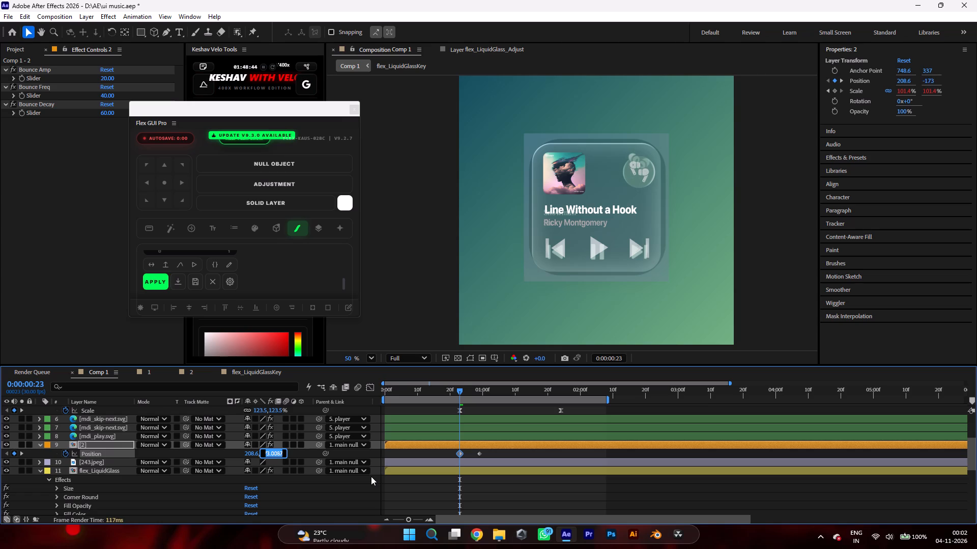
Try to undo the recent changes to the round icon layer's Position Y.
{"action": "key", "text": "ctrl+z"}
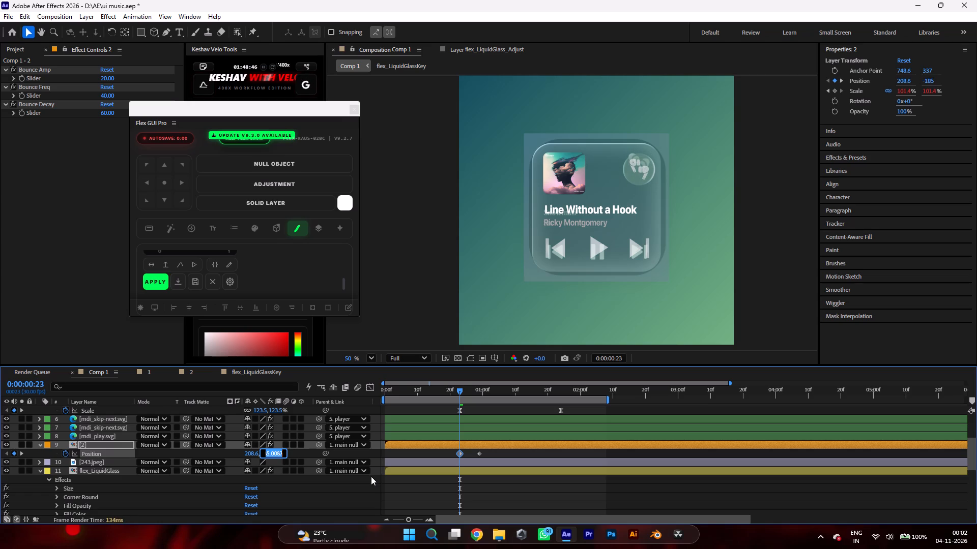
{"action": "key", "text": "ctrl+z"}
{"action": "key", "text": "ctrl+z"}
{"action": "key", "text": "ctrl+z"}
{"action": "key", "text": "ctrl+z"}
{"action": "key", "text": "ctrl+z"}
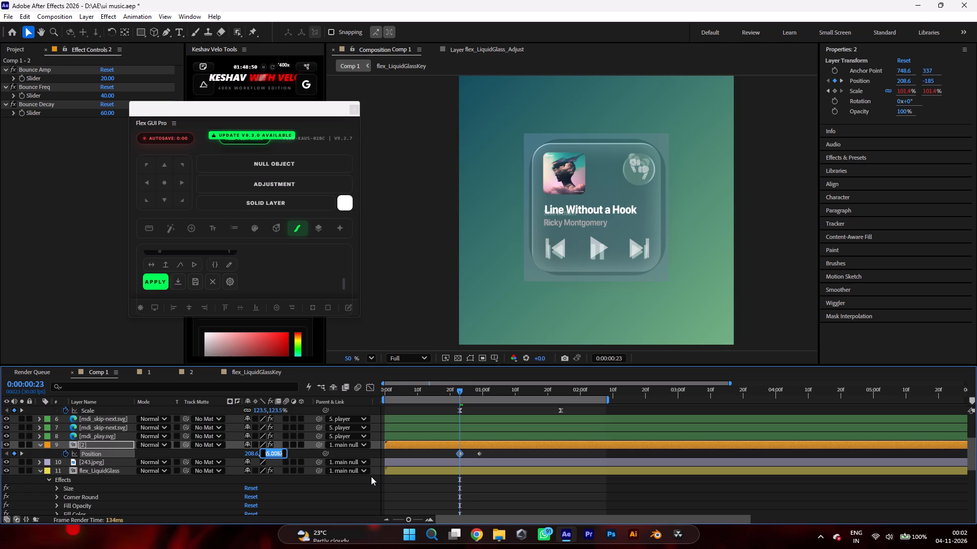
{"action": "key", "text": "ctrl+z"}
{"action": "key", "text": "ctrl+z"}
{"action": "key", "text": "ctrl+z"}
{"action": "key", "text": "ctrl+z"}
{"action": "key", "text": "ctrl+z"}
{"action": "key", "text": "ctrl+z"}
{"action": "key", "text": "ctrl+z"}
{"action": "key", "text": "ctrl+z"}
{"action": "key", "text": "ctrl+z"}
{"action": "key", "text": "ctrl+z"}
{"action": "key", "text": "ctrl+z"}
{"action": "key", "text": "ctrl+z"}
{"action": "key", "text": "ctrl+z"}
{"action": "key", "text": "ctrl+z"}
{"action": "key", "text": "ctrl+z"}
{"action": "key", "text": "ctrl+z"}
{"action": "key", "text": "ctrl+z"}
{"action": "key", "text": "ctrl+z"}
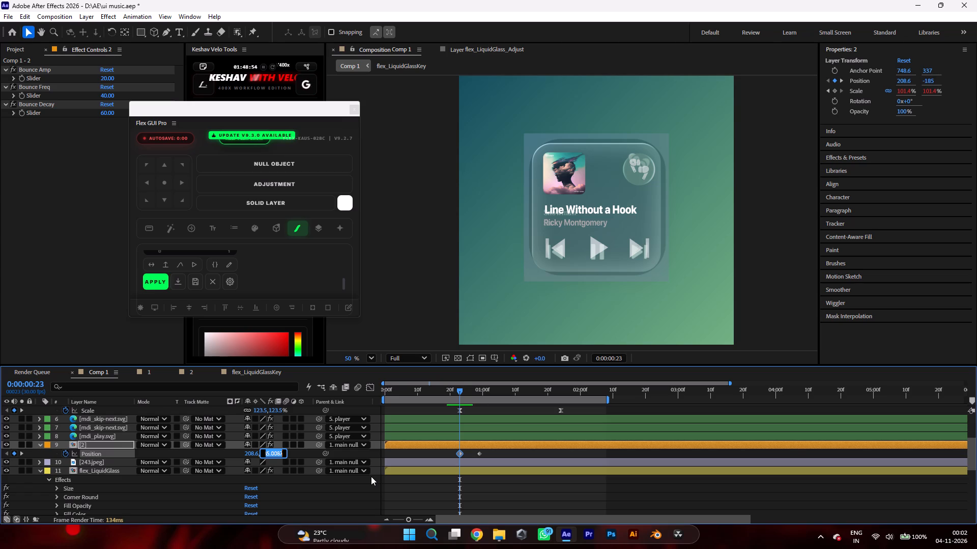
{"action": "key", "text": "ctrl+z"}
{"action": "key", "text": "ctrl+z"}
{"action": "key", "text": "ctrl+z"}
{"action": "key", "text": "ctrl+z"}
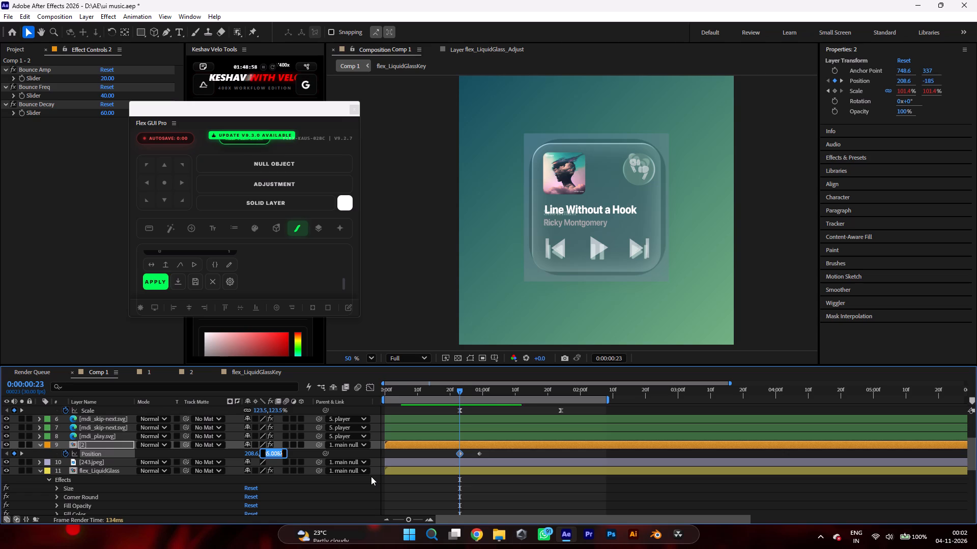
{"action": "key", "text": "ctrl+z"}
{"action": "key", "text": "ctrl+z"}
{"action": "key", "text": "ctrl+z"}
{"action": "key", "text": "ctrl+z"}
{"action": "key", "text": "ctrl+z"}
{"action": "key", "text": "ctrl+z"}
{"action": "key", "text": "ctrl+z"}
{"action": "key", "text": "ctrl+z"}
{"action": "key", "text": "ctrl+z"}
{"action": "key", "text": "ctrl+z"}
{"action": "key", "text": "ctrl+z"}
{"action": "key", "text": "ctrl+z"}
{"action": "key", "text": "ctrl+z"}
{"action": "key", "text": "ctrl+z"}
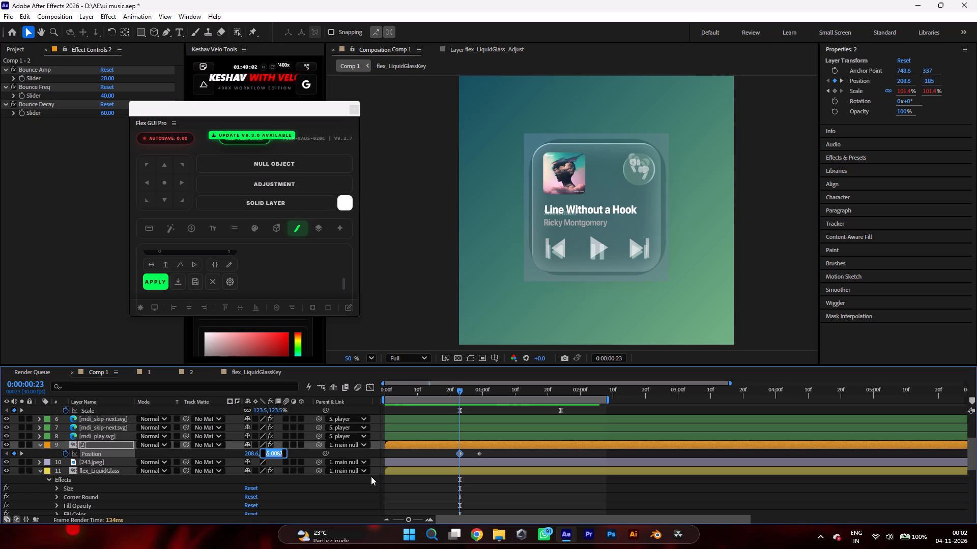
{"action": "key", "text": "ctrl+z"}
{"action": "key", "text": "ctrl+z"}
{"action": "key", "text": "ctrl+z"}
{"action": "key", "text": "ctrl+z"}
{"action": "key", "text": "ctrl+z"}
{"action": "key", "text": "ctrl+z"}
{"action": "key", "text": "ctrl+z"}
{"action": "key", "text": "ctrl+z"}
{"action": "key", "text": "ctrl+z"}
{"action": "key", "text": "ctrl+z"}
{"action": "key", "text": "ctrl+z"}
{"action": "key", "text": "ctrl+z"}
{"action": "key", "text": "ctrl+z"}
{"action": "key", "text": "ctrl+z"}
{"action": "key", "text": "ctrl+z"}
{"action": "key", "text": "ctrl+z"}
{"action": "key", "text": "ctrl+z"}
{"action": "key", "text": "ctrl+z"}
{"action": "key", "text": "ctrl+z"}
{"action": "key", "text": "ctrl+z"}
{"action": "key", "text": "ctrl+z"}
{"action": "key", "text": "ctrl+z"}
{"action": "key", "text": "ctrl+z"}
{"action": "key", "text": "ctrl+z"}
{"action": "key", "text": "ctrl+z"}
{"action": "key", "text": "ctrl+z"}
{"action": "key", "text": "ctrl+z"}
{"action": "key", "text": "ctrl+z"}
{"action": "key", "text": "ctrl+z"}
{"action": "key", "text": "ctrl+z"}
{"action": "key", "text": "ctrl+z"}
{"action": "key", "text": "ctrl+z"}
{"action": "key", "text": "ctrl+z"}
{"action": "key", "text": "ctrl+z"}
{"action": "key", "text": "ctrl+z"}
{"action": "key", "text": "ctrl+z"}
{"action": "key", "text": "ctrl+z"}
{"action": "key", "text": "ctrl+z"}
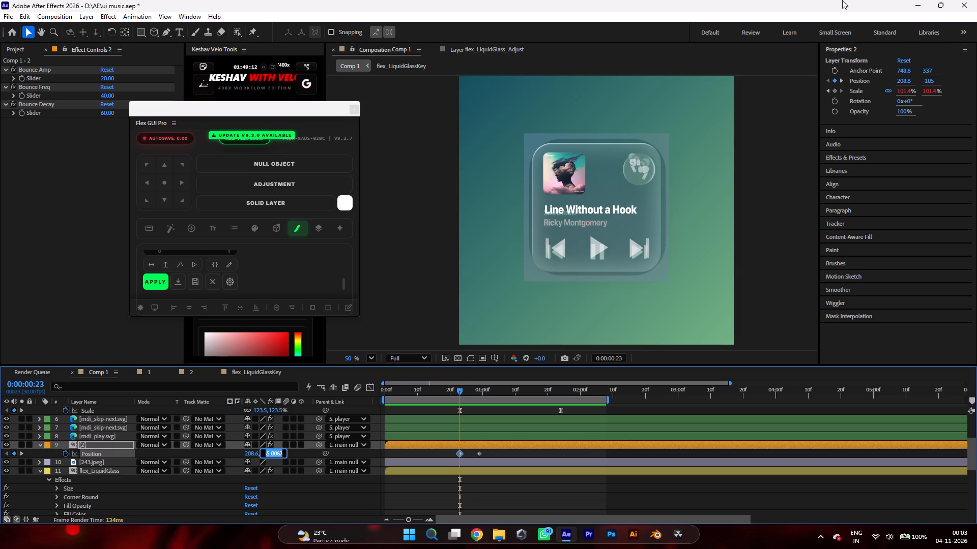
Set the round icon layer [2]'s Position Y to -209 at 0:00:00:23, matching its icon to the reference image.
{"action": "scroll", "coordinate": [672, 152], "scroll_direction": "up", "scroll_amount": 5}
{"action": "scroll", "coordinate": [664, 169], "scroll_direction": "down", "scroll_amount": 1}
{"action": "scroll", "coordinate": [642, 153], "scroll_direction": "up", "scroll_amount": 2}
{"action": "scroll", "coordinate": [641, 153], "scroll_direction": "down", "scroll_amount": 3}
{"action": "scroll", "coordinate": [641, 153], "scroll_direction": "up", "scroll_amount": 5}
{"action": "scroll", "coordinate": [639, 168], "scroll_direction": "down", "scroll_amount": 1}
{"action": "scroll", "coordinate": [639, 168], "scroll_direction": "up", "scroll_amount": 4}
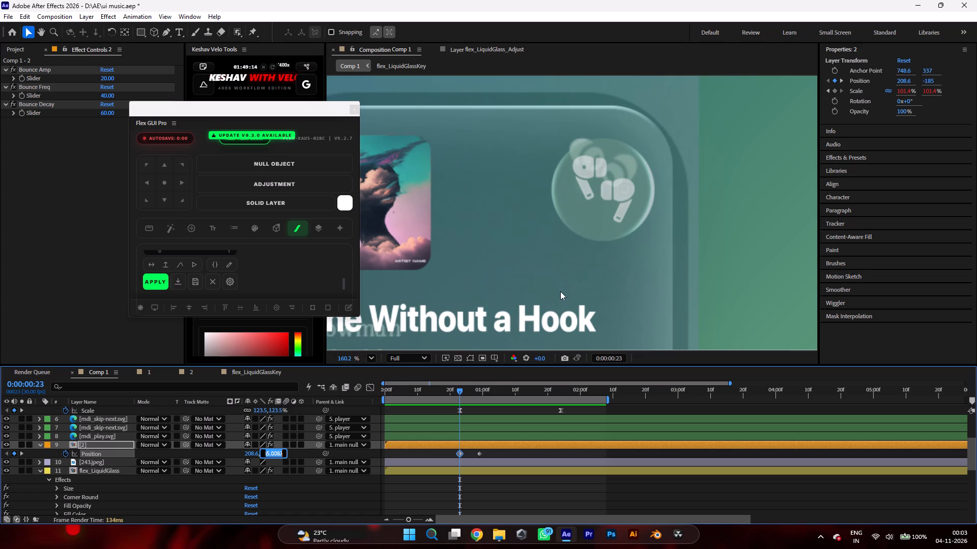
{"action": "left_click", "coordinate": [298, 453]}
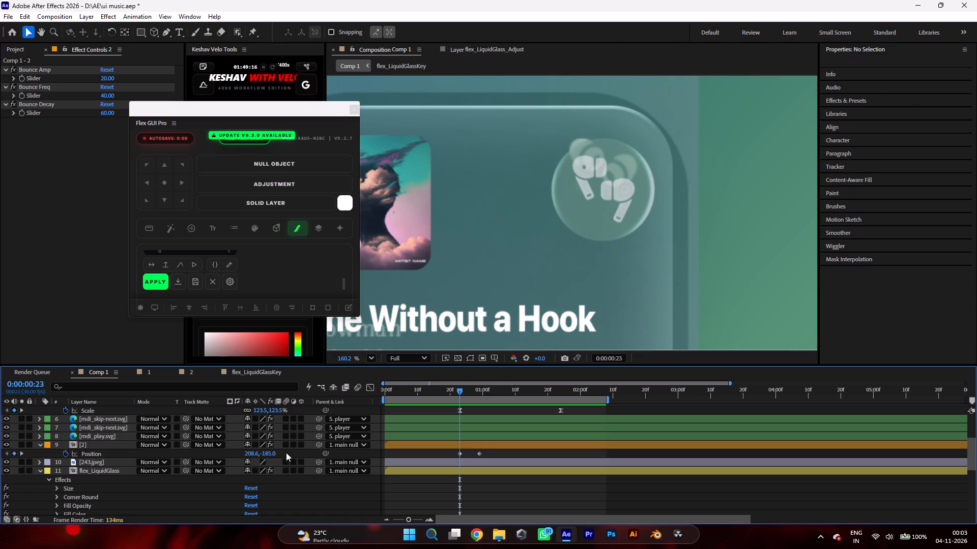
{"action": "left_click_drag", "start_coordinate": [271, 453], "coordinate": [272, 455]}
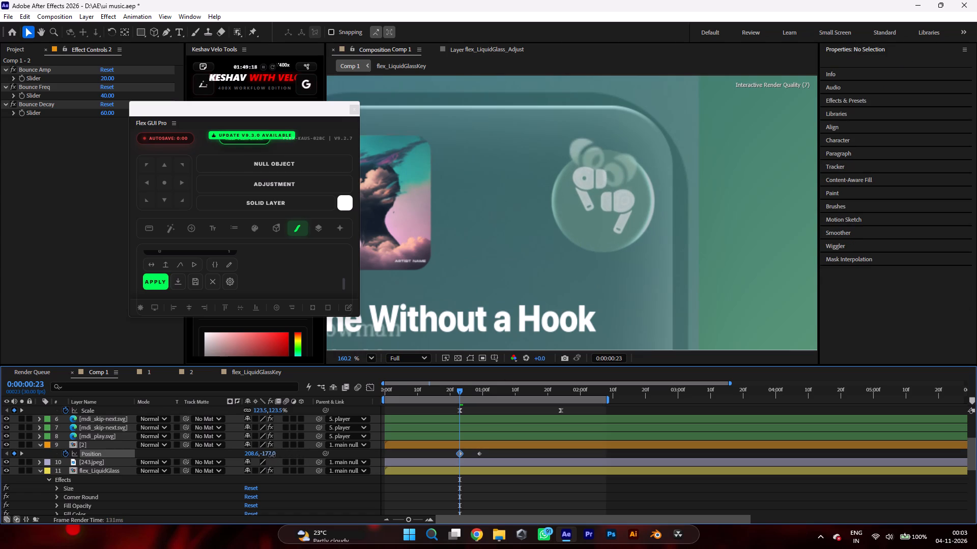
{"action": "left_click_drag", "start_coordinate": [272, 455], "coordinate": [254, 457]}
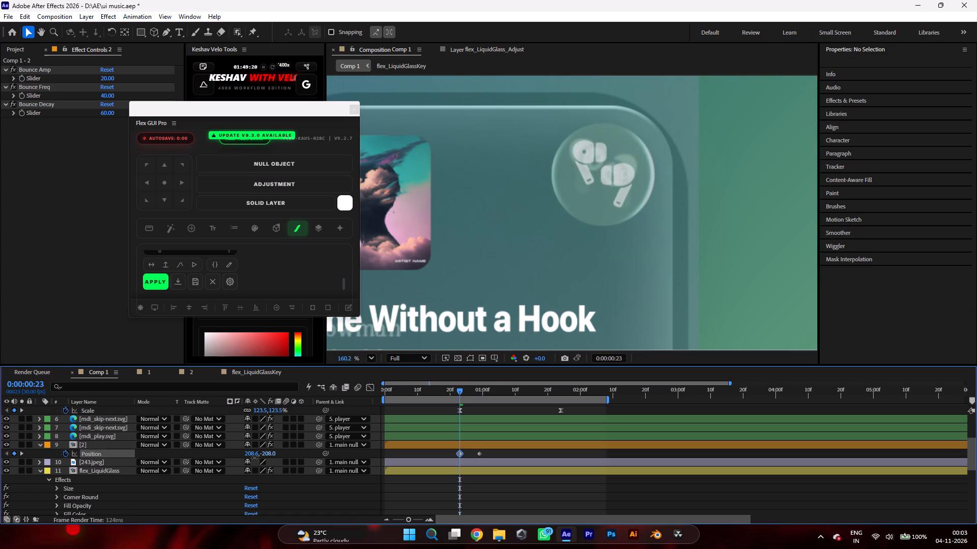
{"action": "left_click_drag", "start_coordinate": [254, 457], "coordinate": [254, 457]}
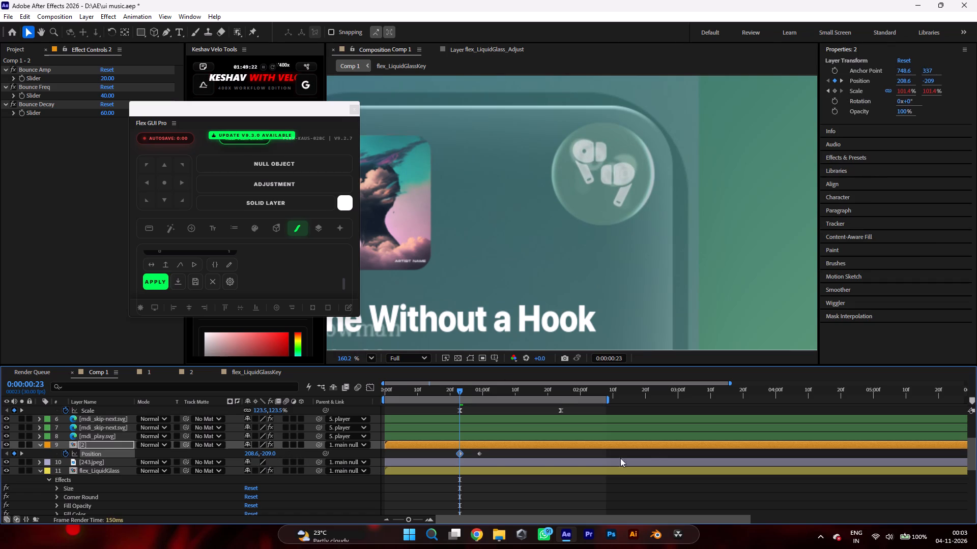
Change the player null's Position Y to 61.7 at the 0:00:00:23 keyframe, aligning the playback controls with the reference image.
{"action": "scroll", "coordinate": [457, 478], "scroll_direction": "down", "scroll_amount": 2}
{"action": "scroll", "coordinate": [457, 478], "scroll_direction": "up", "scroll_amount": 3}
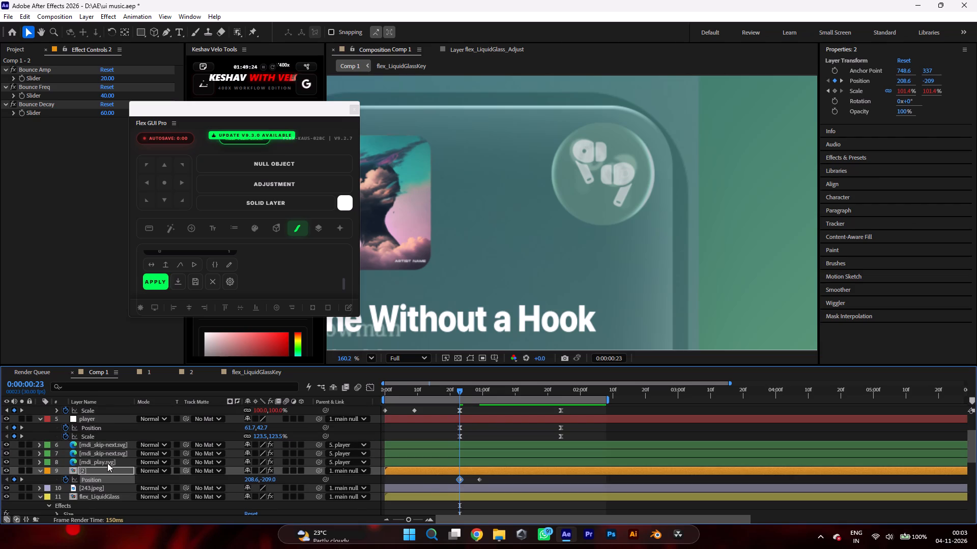
{"action": "left_click", "coordinate": [101, 422]}
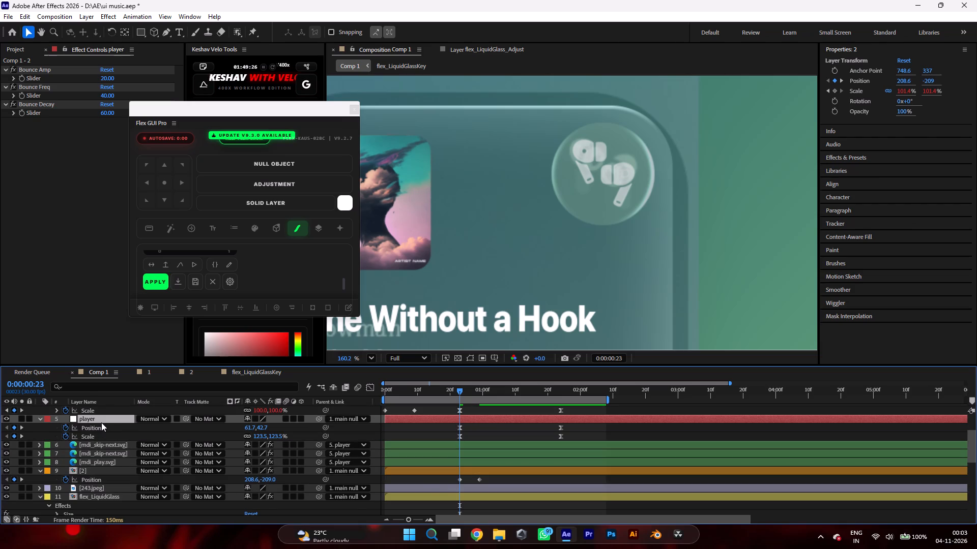
{"action": "scroll", "coordinate": [146, 468], "scroll_direction": "down", "scroll_amount": 3}
{"action": "scroll", "coordinate": [146, 468], "scroll_direction": "up", "scroll_amount": 4}
{"action": "left_click", "coordinate": [92, 452]}
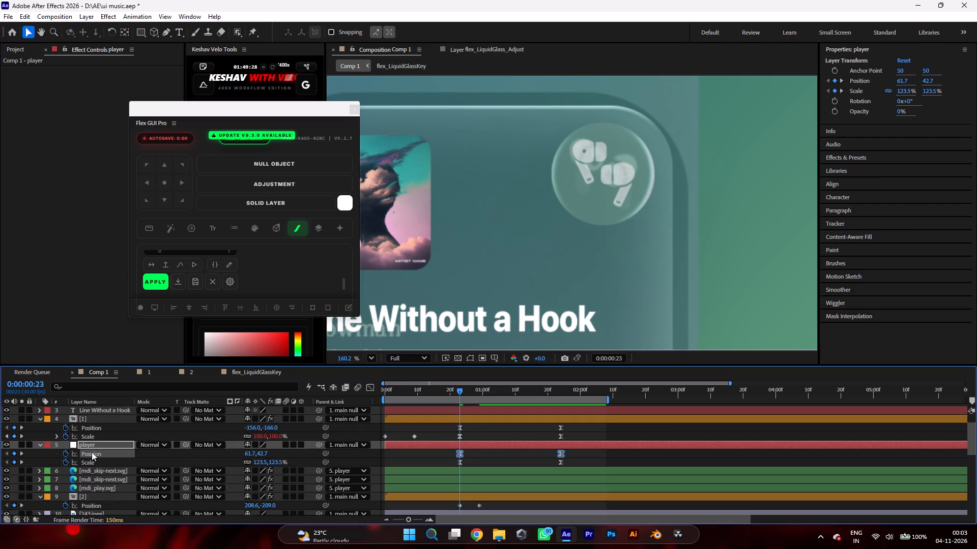
{"action": "scroll", "coordinate": [112, 478], "scroll_direction": "down", "scroll_amount": 2}
{"action": "scroll", "coordinate": [114, 476], "scroll_direction": "up", "scroll_amount": 4}
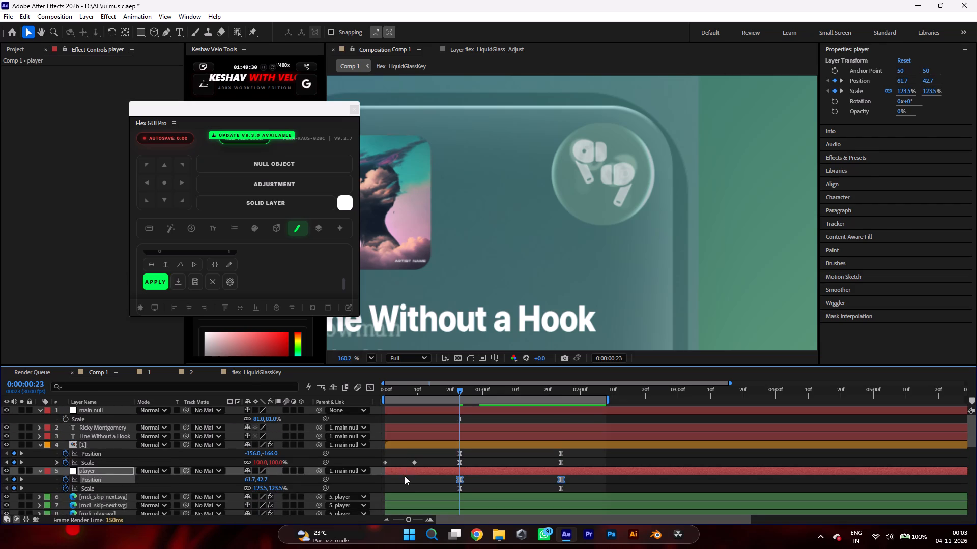
{"action": "left_click", "coordinate": [405, 476]}
{"action": "left_click", "coordinate": [461, 478]}
{"action": "scroll", "coordinate": [157, 500], "scroll_direction": "down", "scroll_amount": 5}
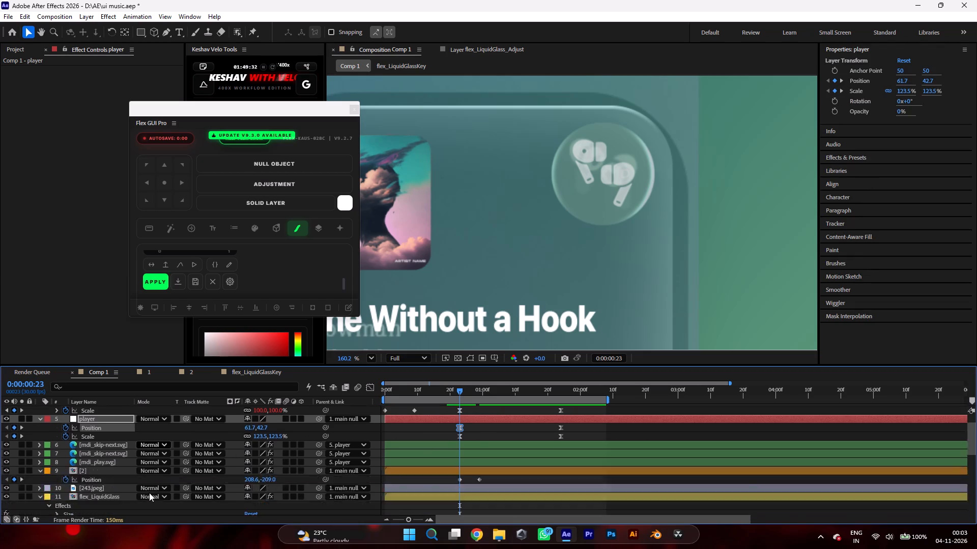
{"action": "scroll", "coordinate": [151, 487], "scroll_direction": "down", "scroll_amount": 9}
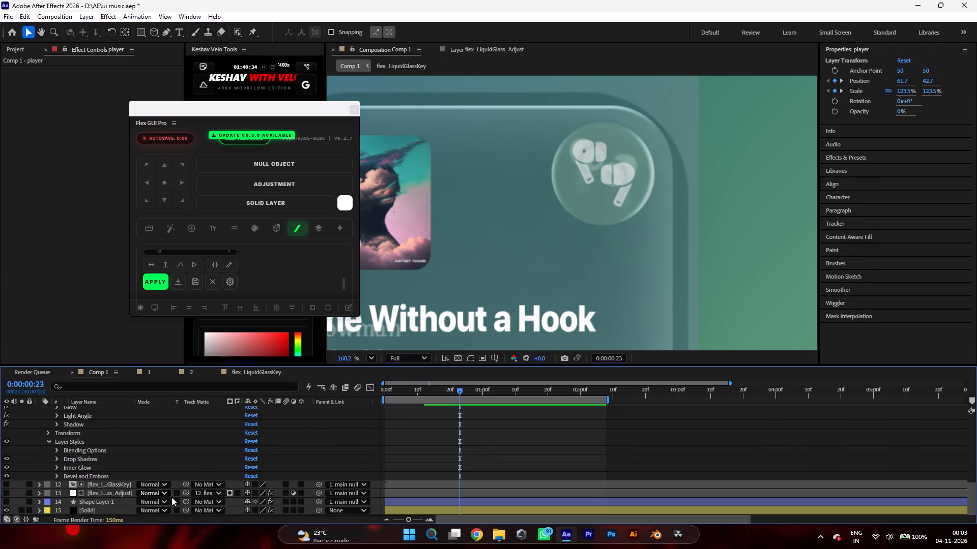
{"action": "scroll", "coordinate": [573, 230], "scroll_direction": "down", "scroll_amount": 2}
{"action": "scroll", "coordinate": [574, 229], "scroll_direction": "up", "scroll_amount": 1}
{"action": "scroll", "coordinate": [574, 228], "scroll_direction": "down", "scroll_amount": 2}
{"action": "scroll", "coordinate": [575, 227], "scroll_direction": "up", "scroll_amount": 4}
{"action": "scroll", "coordinate": [576, 226], "scroll_direction": "down", "scroll_amount": 1}
{"action": "scroll", "coordinate": [540, 248], "scroll_direction": "down", "scroll_amount": 6}
{"action": "scroll", "coordinate": [513, 314], "scroll_direction": "up", "scroll_amount": 4}
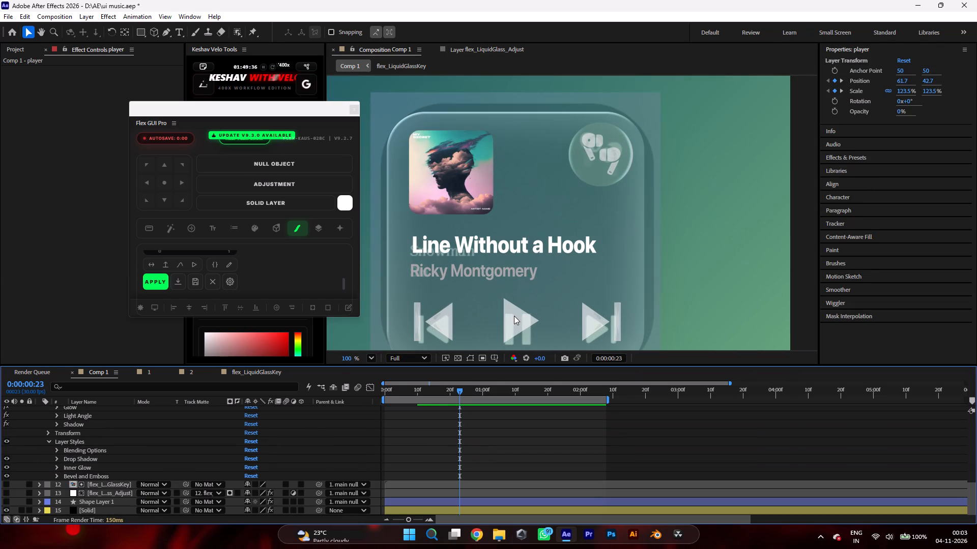
{"action": "scroll", "coordinate": [224, 487], "scroll_direction": "up", "scroll_amount": 5}
{"action": "scroll", "coordinate": [290, 459], "scroll_direction": "up", "scroll_amount": 2}
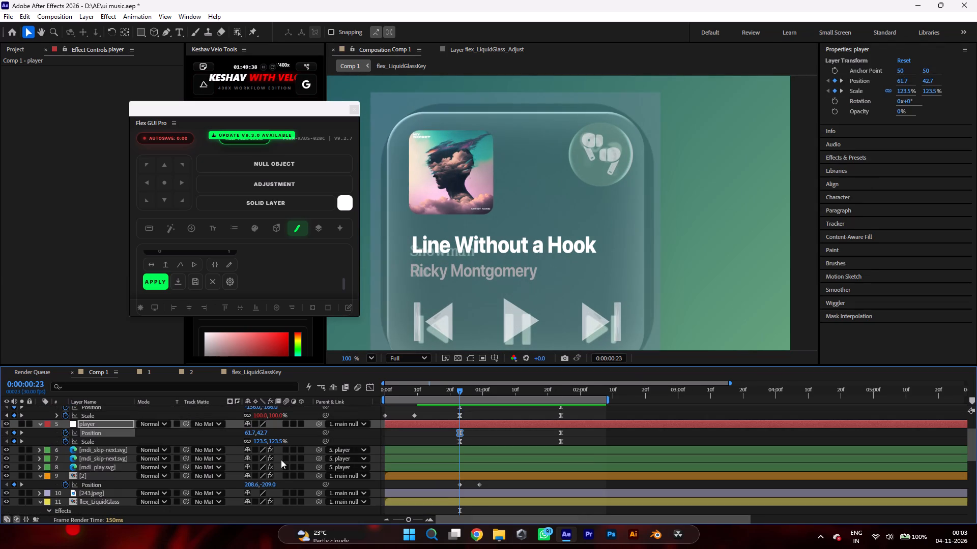
{"action": "left_click_drag", "start_coordinate": [264, 433], "coordinate": [261, 433]}
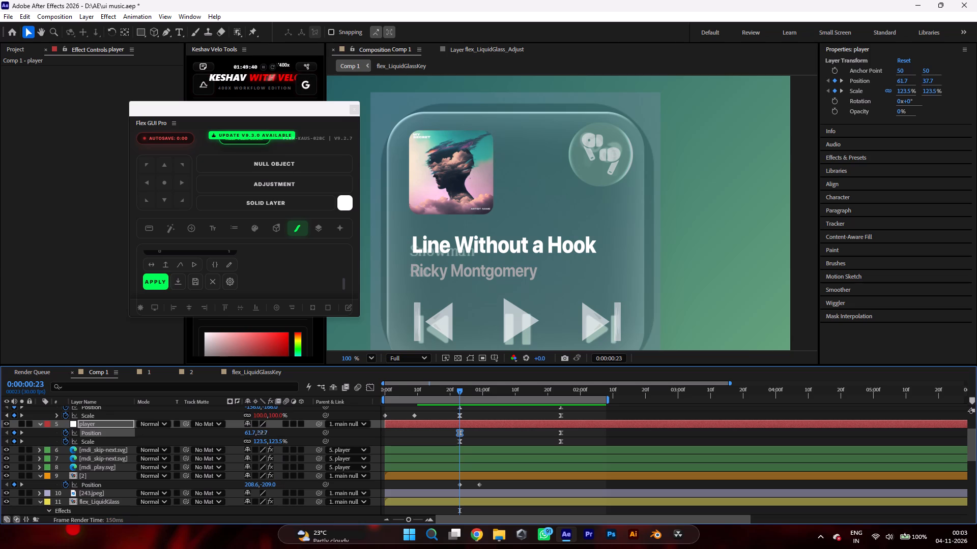
{"action": "left_click_drag", "start_coordinate": [261, 433], "coordinate": [270, 437]}
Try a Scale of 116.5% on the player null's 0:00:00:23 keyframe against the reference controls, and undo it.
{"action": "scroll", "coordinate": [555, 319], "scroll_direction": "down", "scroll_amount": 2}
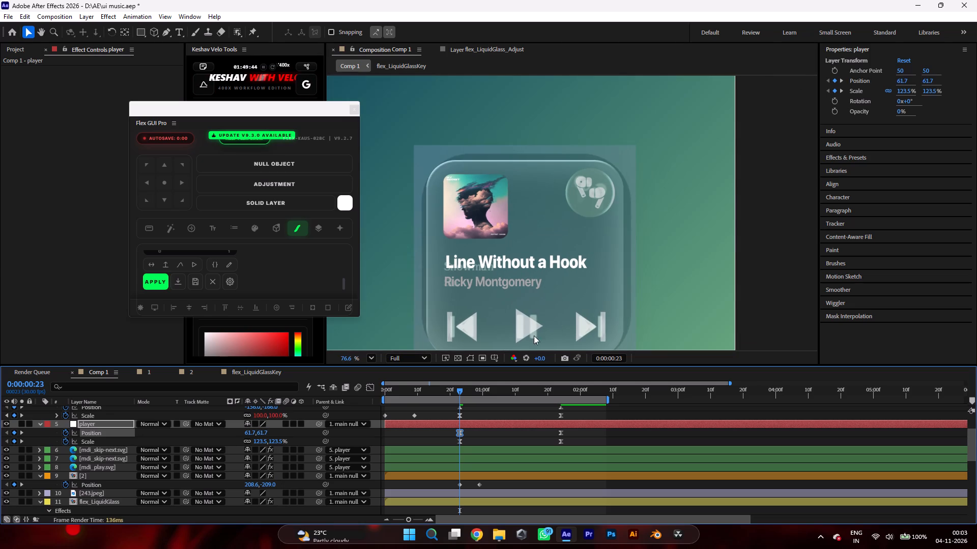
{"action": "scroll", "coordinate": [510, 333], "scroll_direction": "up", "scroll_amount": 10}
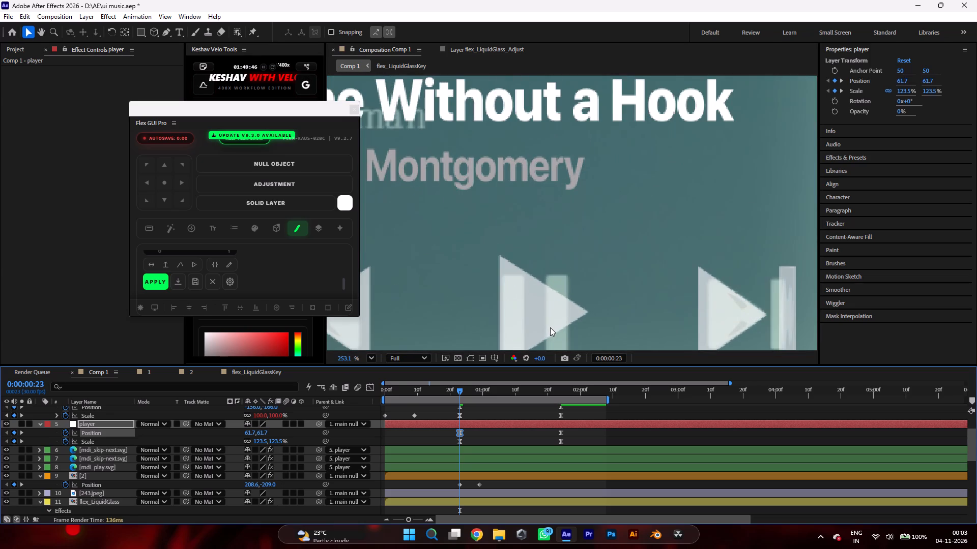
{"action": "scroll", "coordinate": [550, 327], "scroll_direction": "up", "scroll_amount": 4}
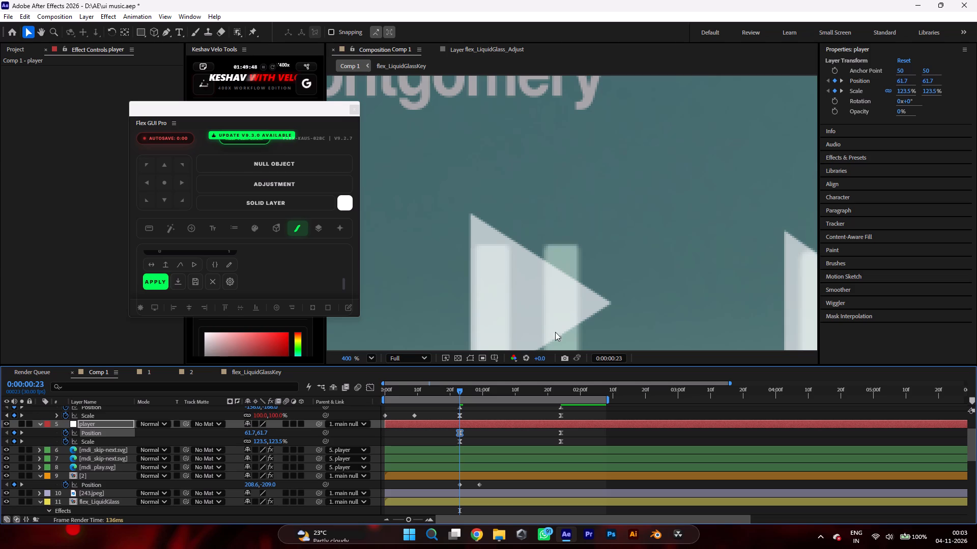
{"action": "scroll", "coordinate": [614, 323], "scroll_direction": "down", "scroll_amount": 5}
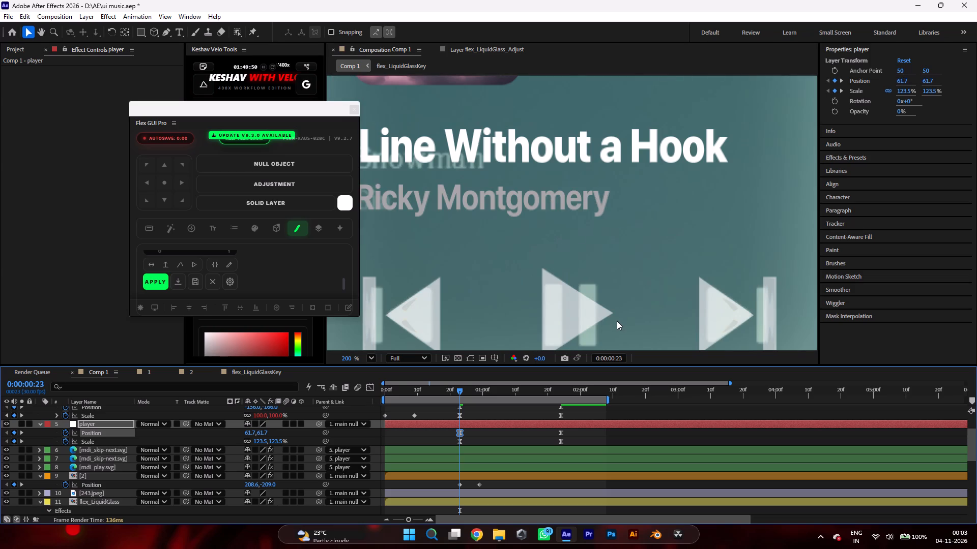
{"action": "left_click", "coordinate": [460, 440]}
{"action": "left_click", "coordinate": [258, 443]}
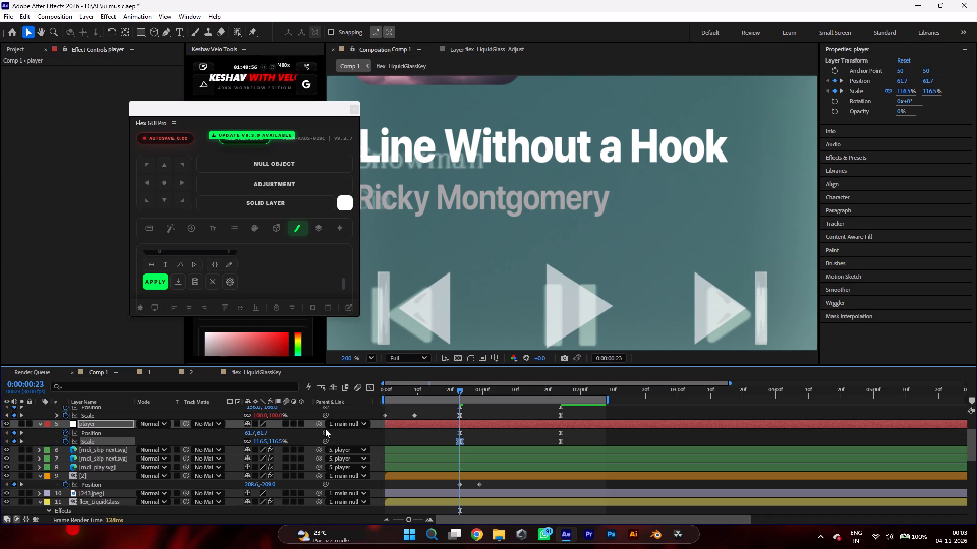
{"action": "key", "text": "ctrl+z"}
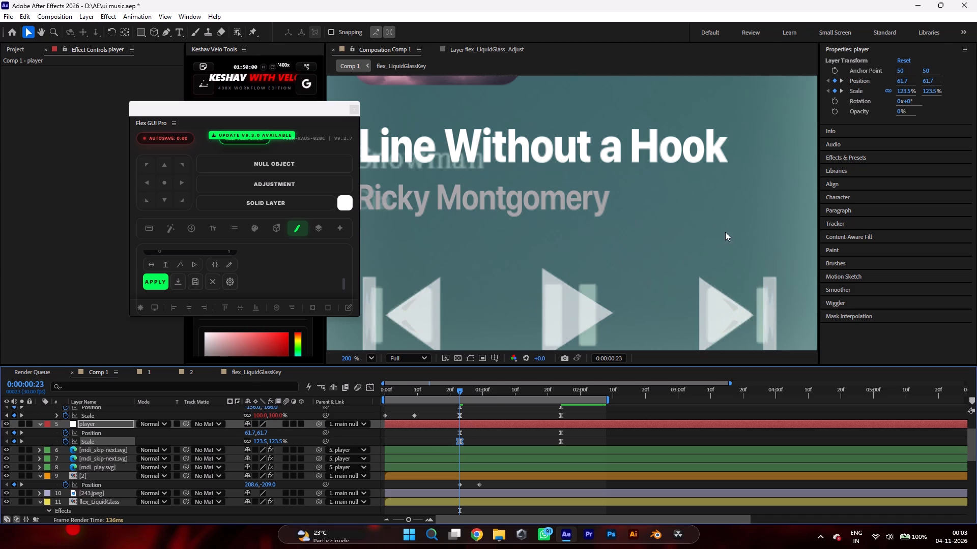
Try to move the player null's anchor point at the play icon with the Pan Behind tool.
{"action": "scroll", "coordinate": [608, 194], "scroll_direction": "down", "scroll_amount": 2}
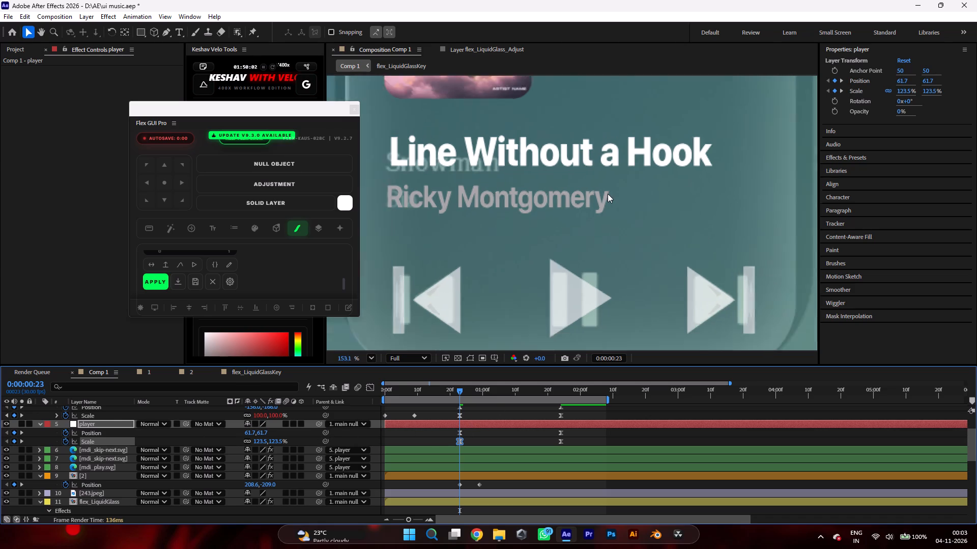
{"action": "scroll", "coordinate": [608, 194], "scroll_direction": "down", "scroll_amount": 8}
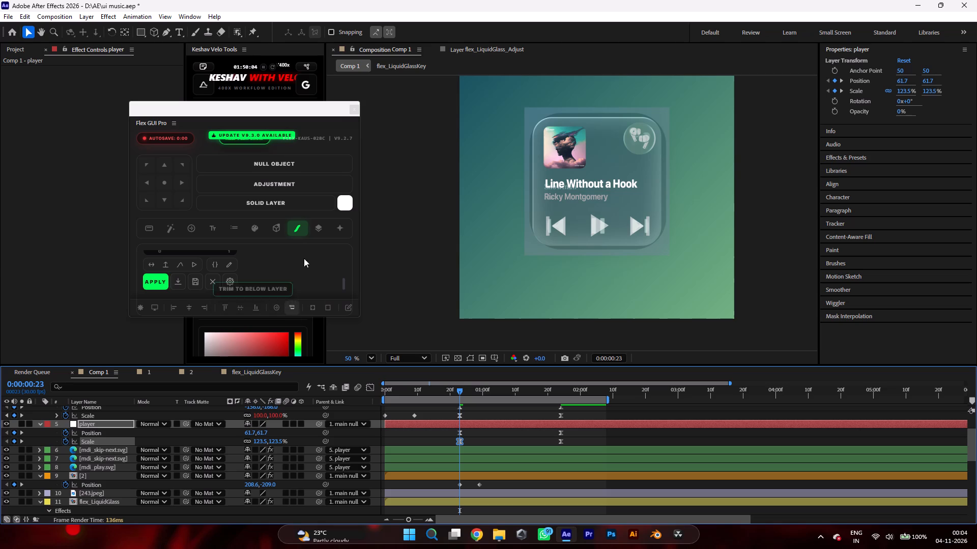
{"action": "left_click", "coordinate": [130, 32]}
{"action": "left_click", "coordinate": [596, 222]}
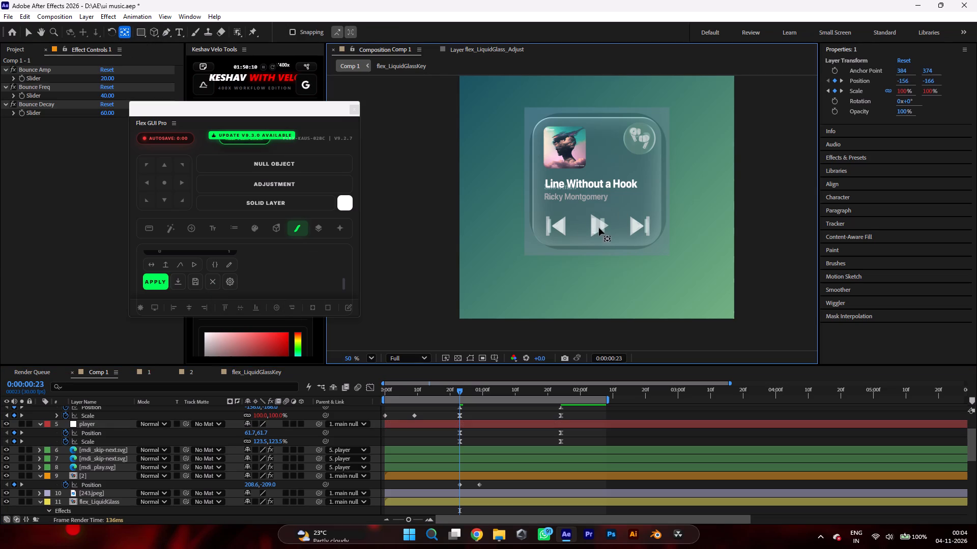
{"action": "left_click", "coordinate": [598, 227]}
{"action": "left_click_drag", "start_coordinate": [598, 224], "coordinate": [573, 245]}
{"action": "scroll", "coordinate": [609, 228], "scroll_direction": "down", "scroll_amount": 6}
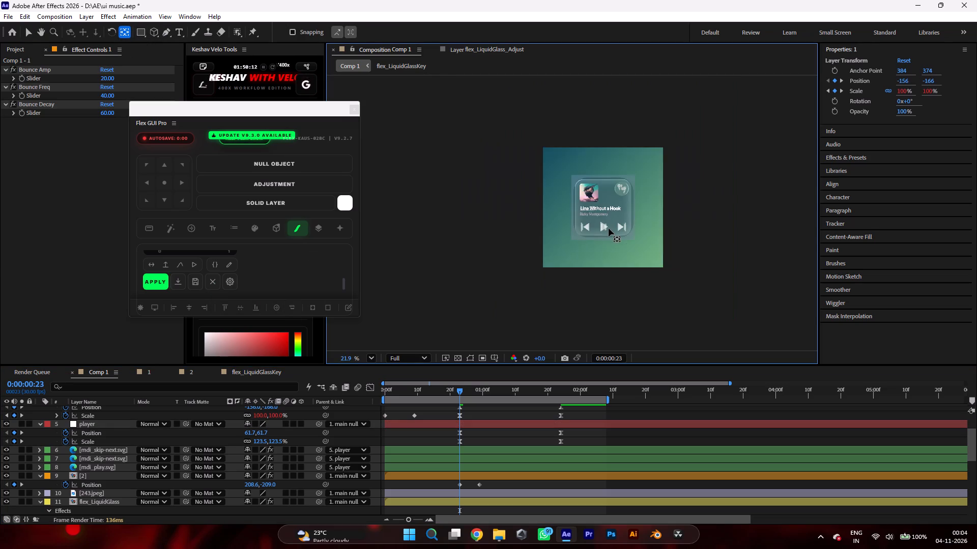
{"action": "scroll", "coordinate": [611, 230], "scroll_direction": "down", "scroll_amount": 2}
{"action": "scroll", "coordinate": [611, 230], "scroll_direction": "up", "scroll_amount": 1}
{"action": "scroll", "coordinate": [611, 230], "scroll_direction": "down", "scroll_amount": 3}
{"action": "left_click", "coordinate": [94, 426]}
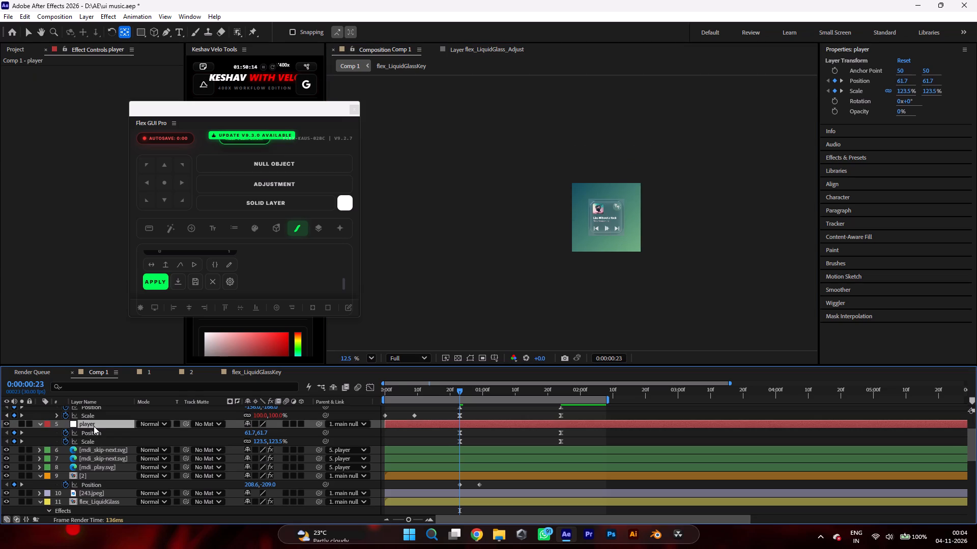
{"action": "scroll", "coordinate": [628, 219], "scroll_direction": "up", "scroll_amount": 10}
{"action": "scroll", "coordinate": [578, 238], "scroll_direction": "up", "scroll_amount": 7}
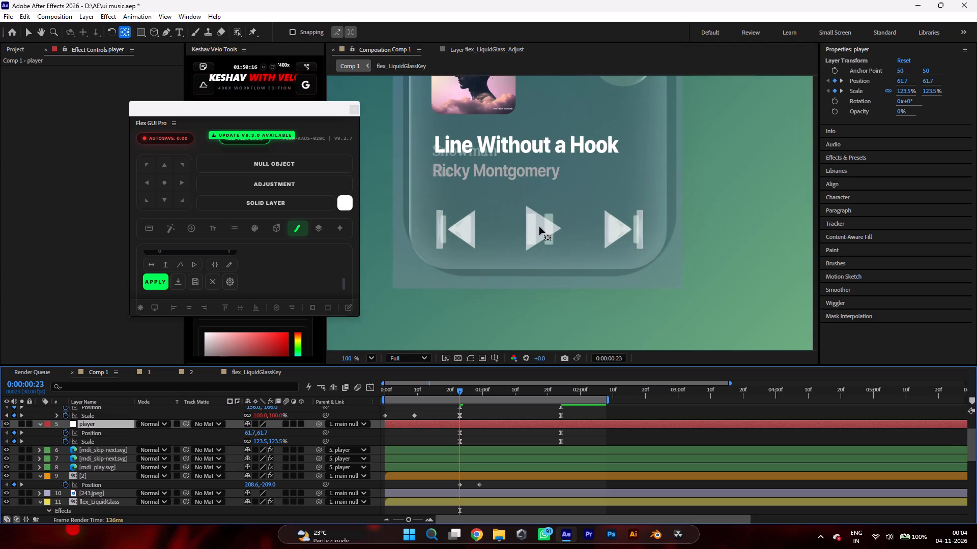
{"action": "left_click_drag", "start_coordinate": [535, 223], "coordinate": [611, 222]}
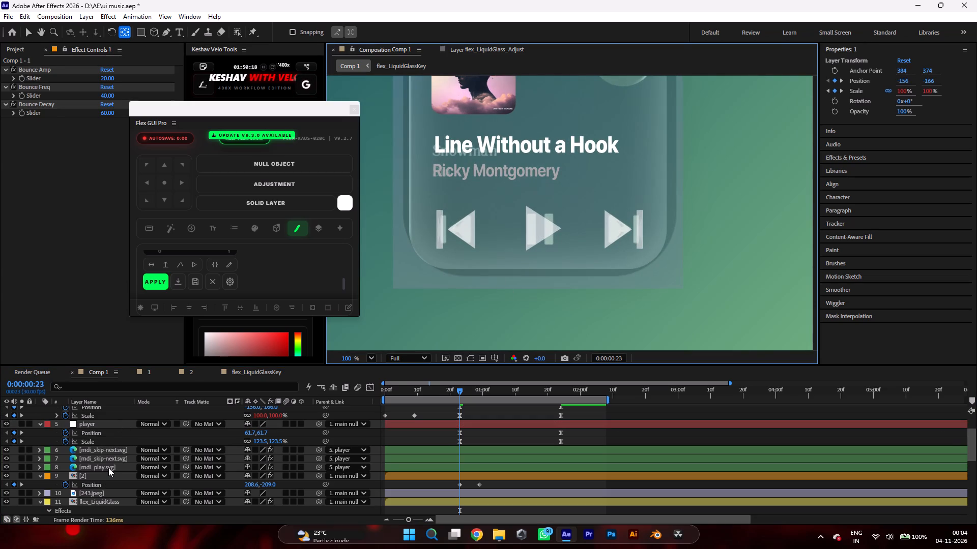
Select the play icon layer [mdi_play.svg] among the control icons and centre its anchor point.
{"action": "left_click", "coordinate": [108, 468]}
{"action": "left_click", "coordinate": [110, 459]}
{"action": "left_click", "coordinate": [112, 448]}
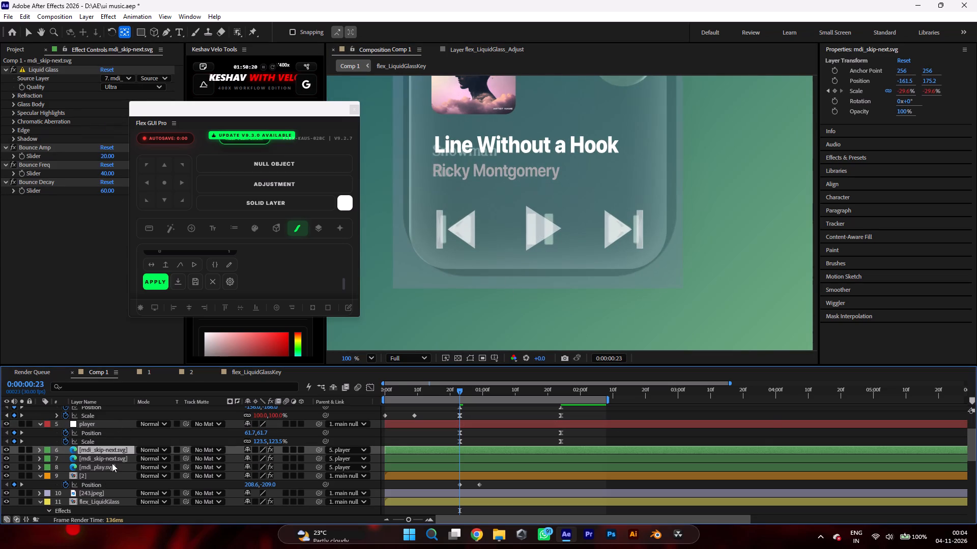
{"action": "left_click", "coordinate": [112, 464]}
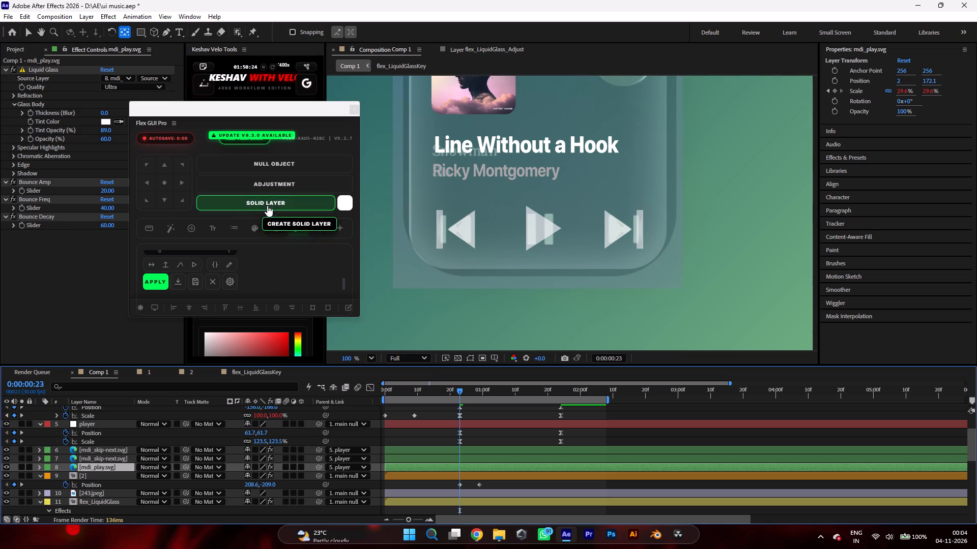
{"action": "left_click", "coordinate": [162, 185]}
{"action": "scroll", "coordinate": [577, 203], "scroll_direction": "down", "scroll_amount": 3}
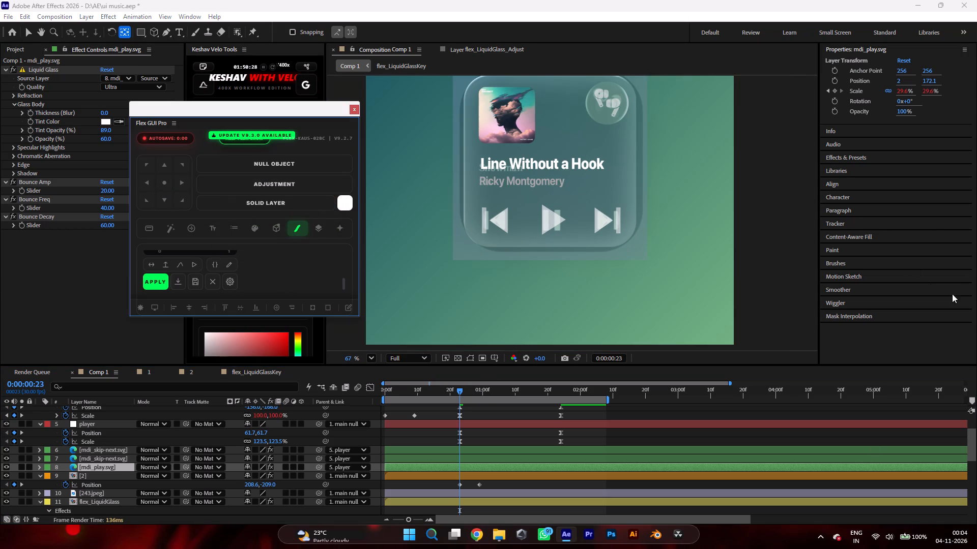
Scrub forward to 0:00:01:13 and hide the reference image layer [243.jpeg].
{"action": "left_click_drag", "start_coordinate": [461, 391], "coordinate": [471, 392]}
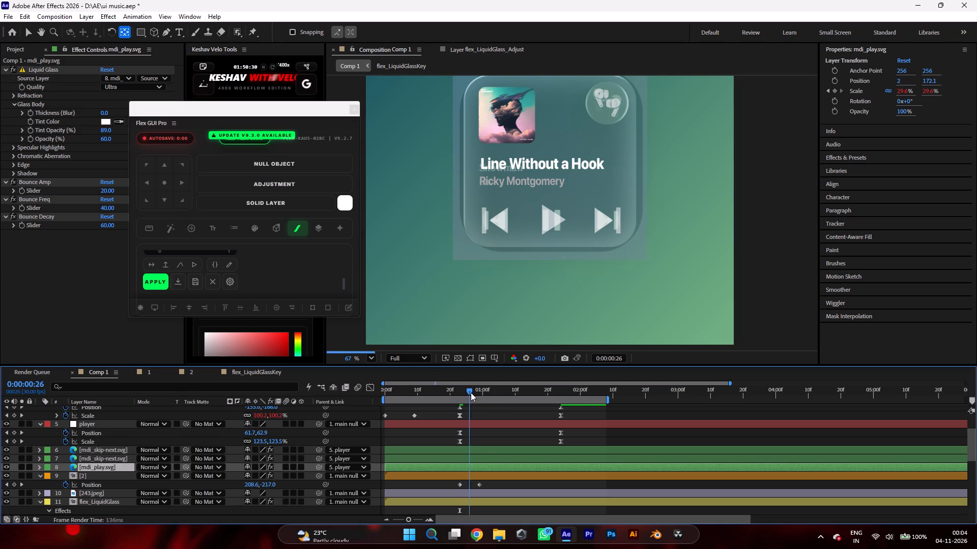
{"action": "left_click_drag", "start_coordinate": [471, 392], "coordinate": [526, 406]}
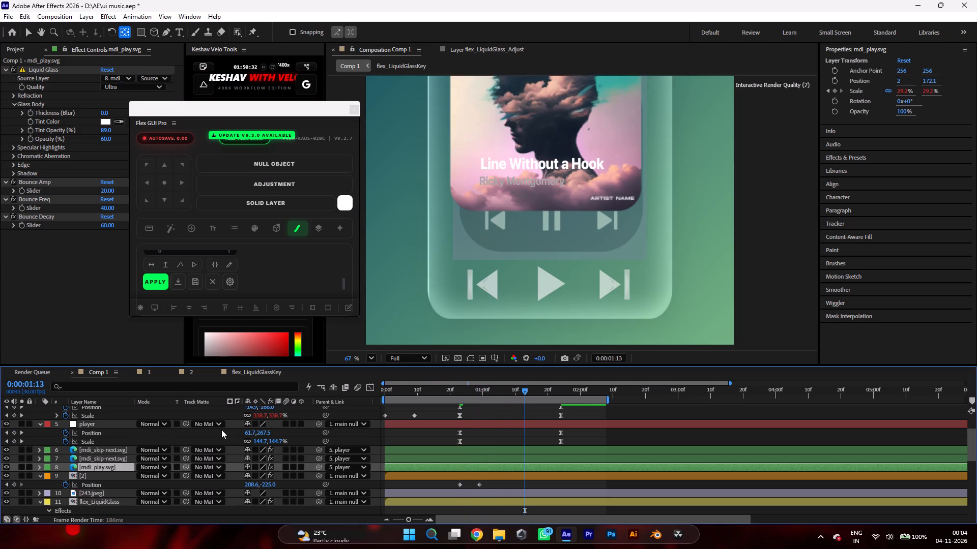
{"action": "scroll", "coordinate": [214, 433], "scroll_direction": "down", "scroll_amount": 2}
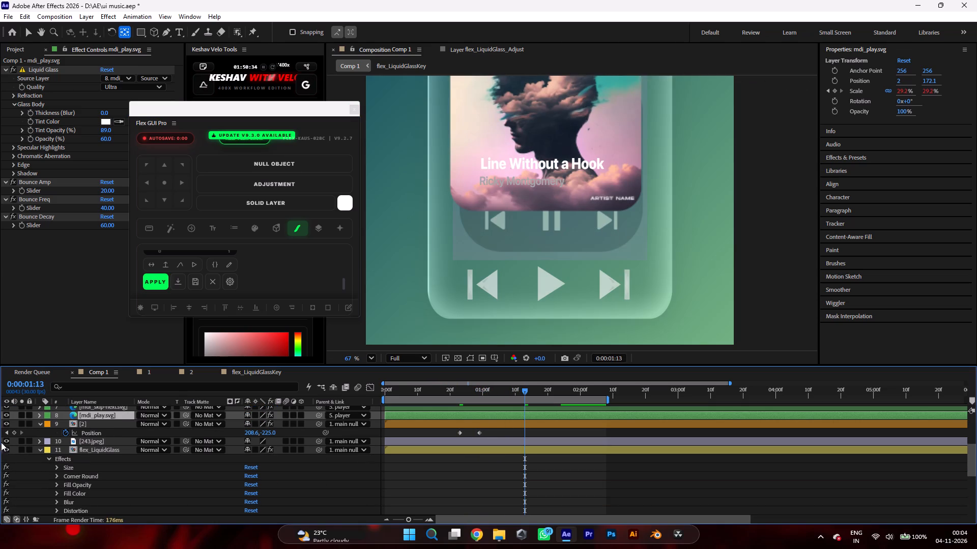
{"action": "left_click", "coordinate": [7, 440]}
Scrub back to about 0:00:00:15 to review the card's animation without the reference image.
{"action": "left_click_drag", "start_coordinate": [526, 394], "coordinate": [420, 397]}
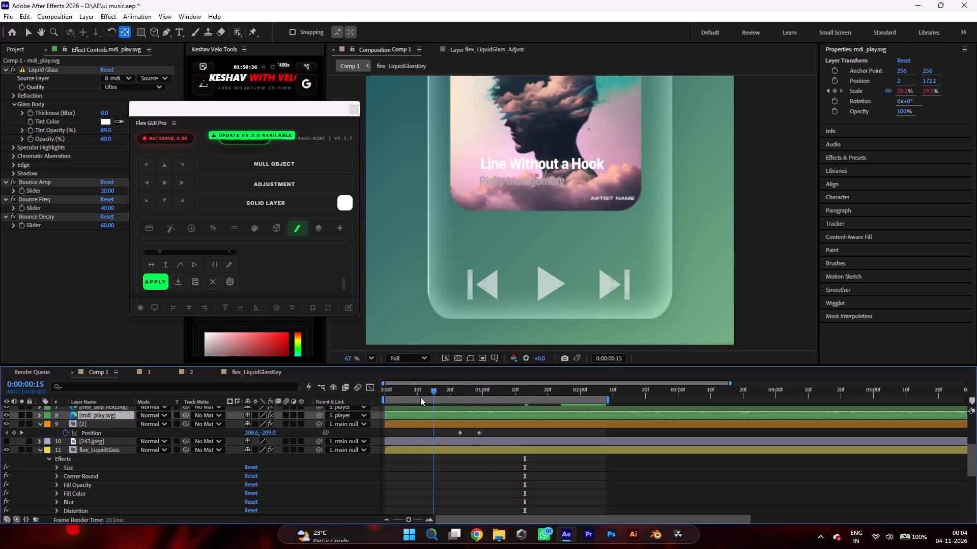
Scrub forward to 0:00:00:19 to review how the music card and its playback icons animate.
{"action": "left_click_drag", "start_coordinate": [420, 397], "coordinate": [446, 402]}
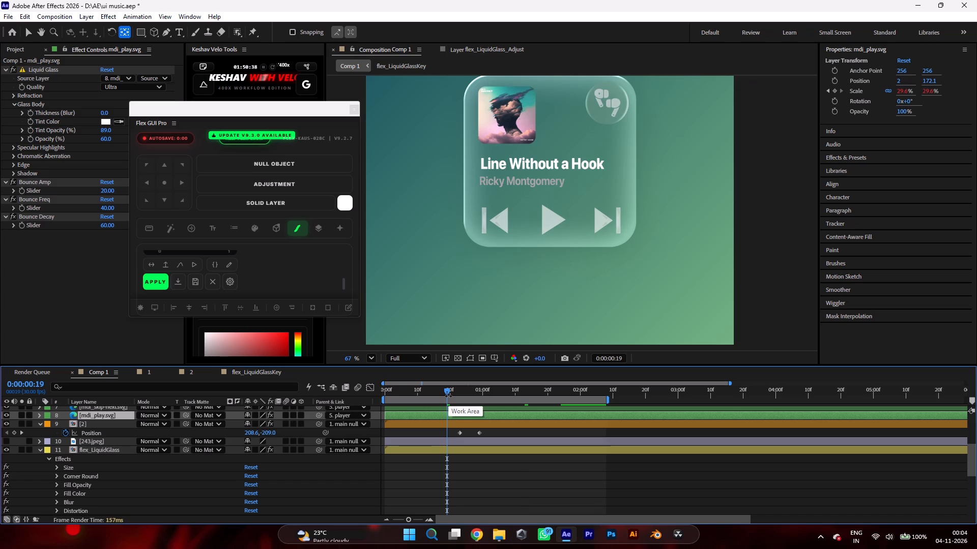
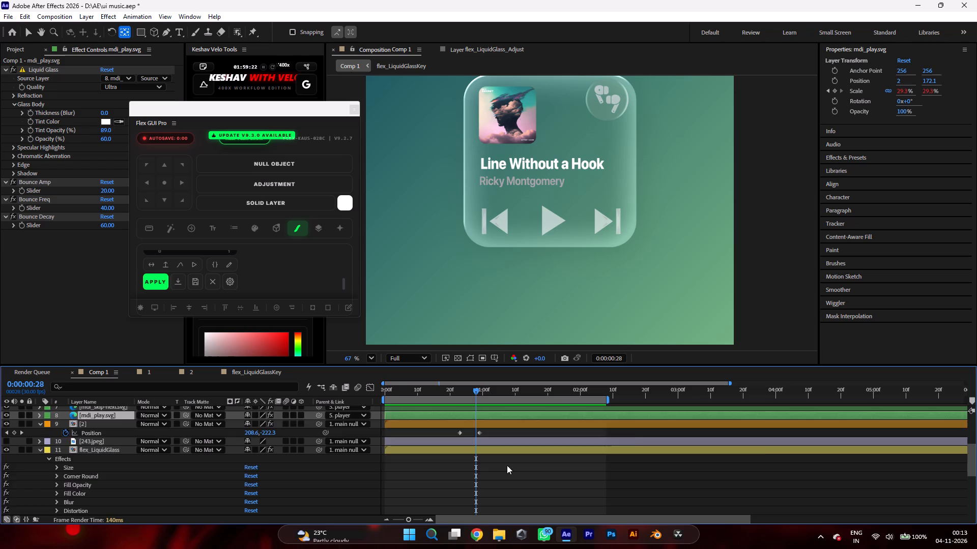
Apply the Flex GUI Pro easing curve to the two Position keyframes of layer [2].
{"action": "scroll", "coordinate": [507, 465], "scroll_direction": "up", "scroll_amount": 9}
{"action": "scroll", "coordinate": [503, 464], "scroll_direction": "down", "scroll_amount": 1}
{"action": "scroll", "coordinate": [503, 464], "scroll_direction": "up", "scroll_amount": 4}
{"action": "scroll", "coordinate": [503, 464], "scroll_direction": "down", "scroll_amount": 3}
{"action": "scroll", "coordinate": [503, 464], "scroll_direction": "up", "scroll_amount": 1}
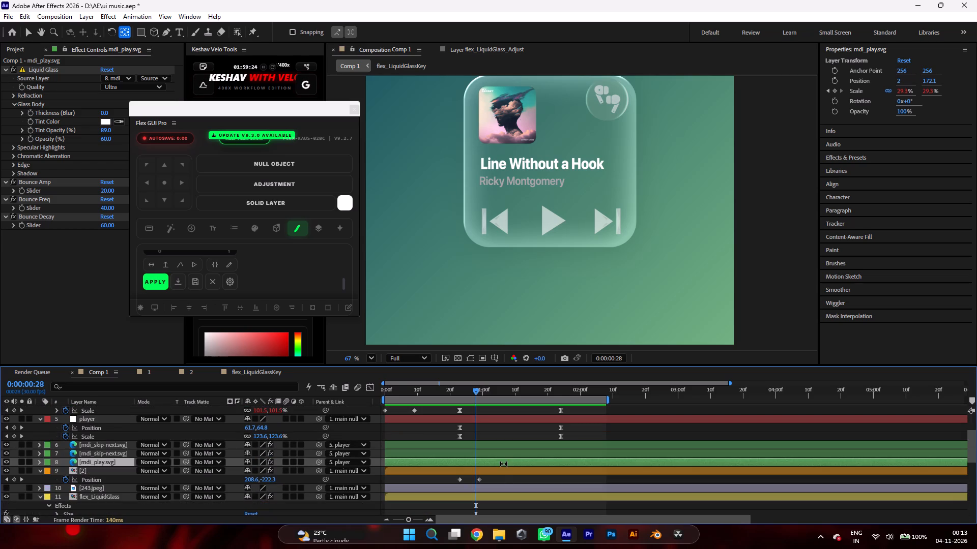
{"action": "left_click", "coordinate": [491, 468]}
{"action": "left_click_drag", "start_coordinate": [492, 479], "coordinate": [444, 489]}
{"action": "left_click", "coordinate": [159, 282]}
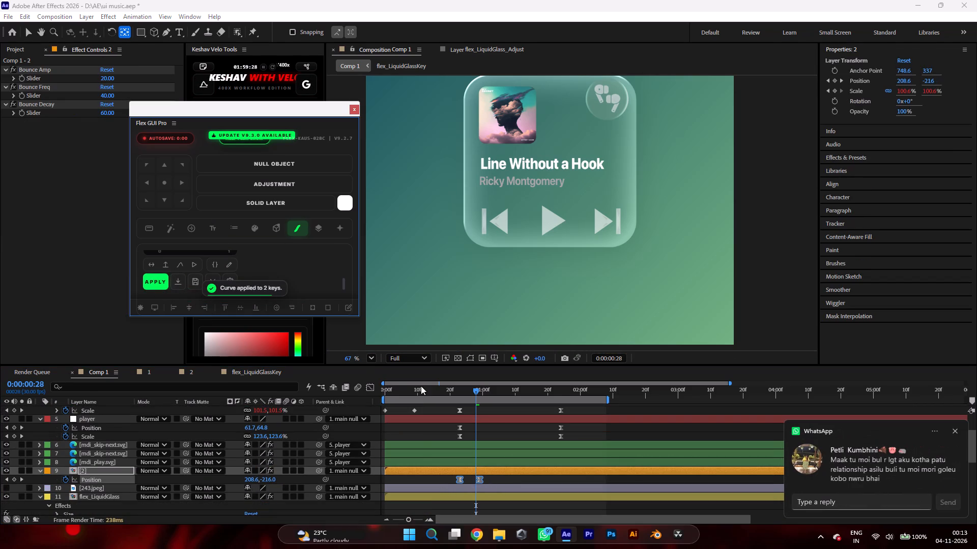
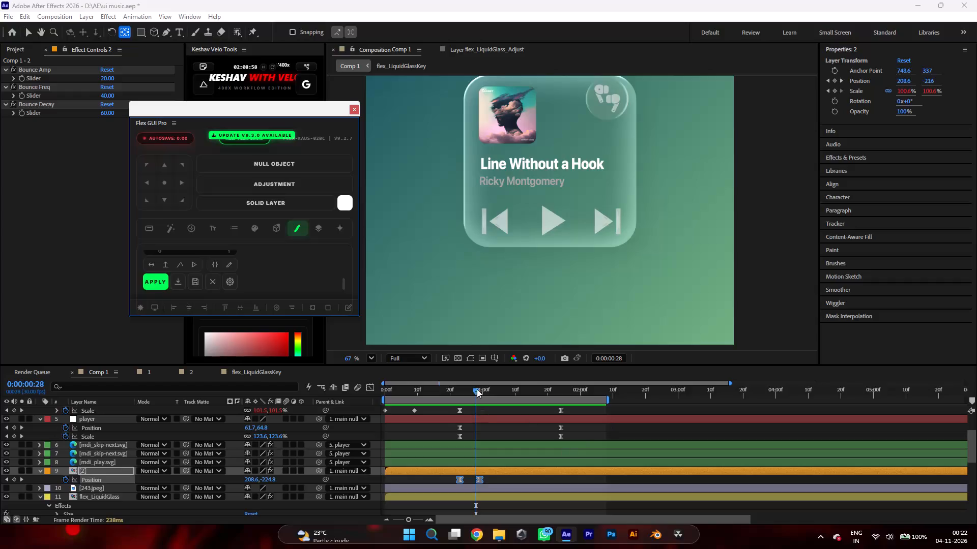
Play back the card's growth transition to check how its contents move.
{"action": "left_click_drag", "start_coordinate": [474, 391], "coordinate": [454, 390]}
{"action": "key", "text": "space"}
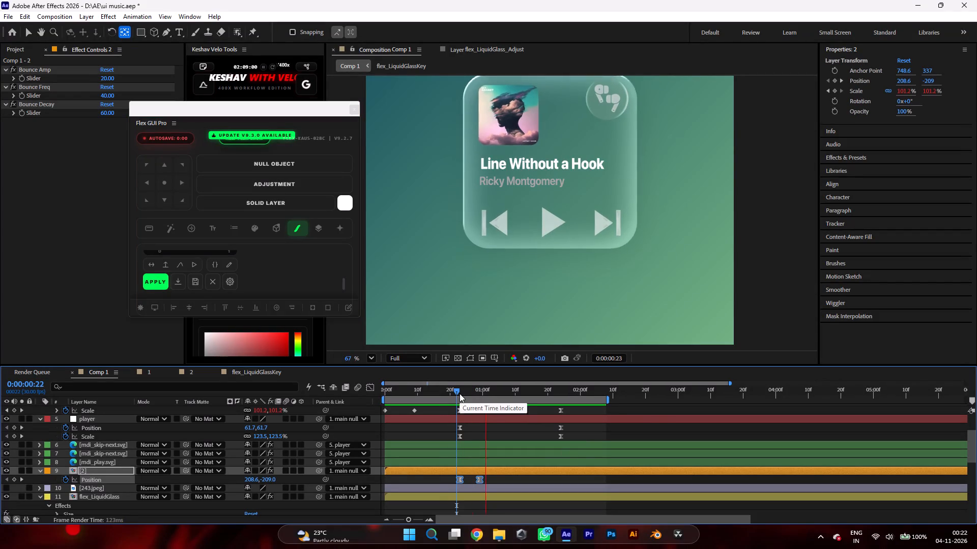
{"action": "left_click_drag", "start_coordinate": [459, 393], "coordinate": [450, 394]}
{"action": "key", "text": "space"}
{"action": "key", "text": "space"}
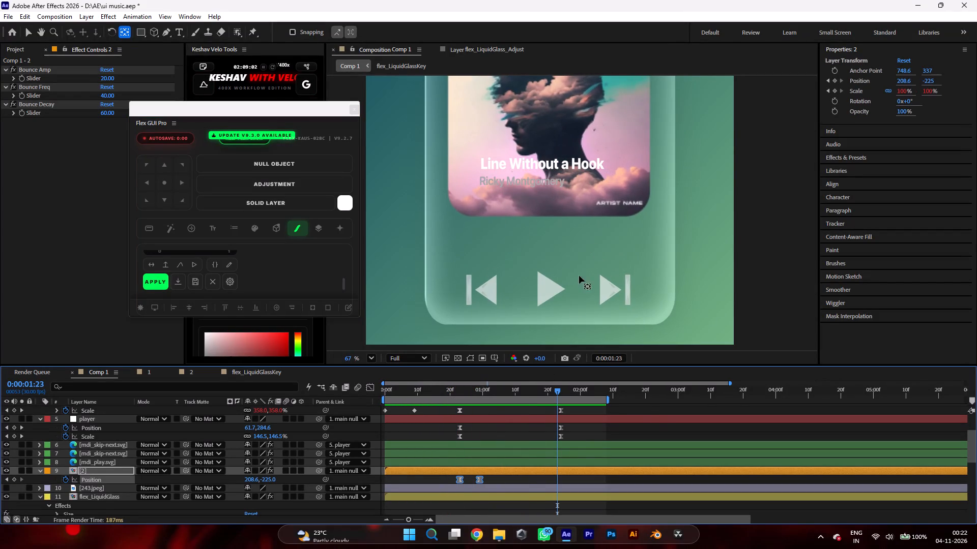
{"action": "scroll", "coordinate": [612, 188], "scroll_direction": "down", "scroll_amount": 4}
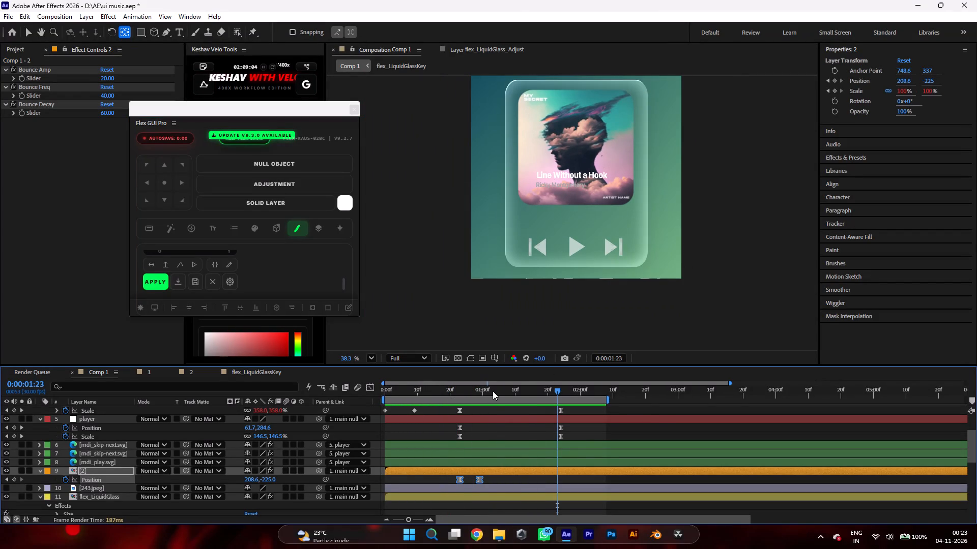
Set layer [2]'s second Position keyframe at 0:00:00:29 to 208.6, -405.0, raising the earbuds badge above the card.
{"action": "left_click", "coordinate": [493, 391]}
{"action": "left_click_drag", "start_coordinate": [492, 391], "coordinate": [479, 391]}
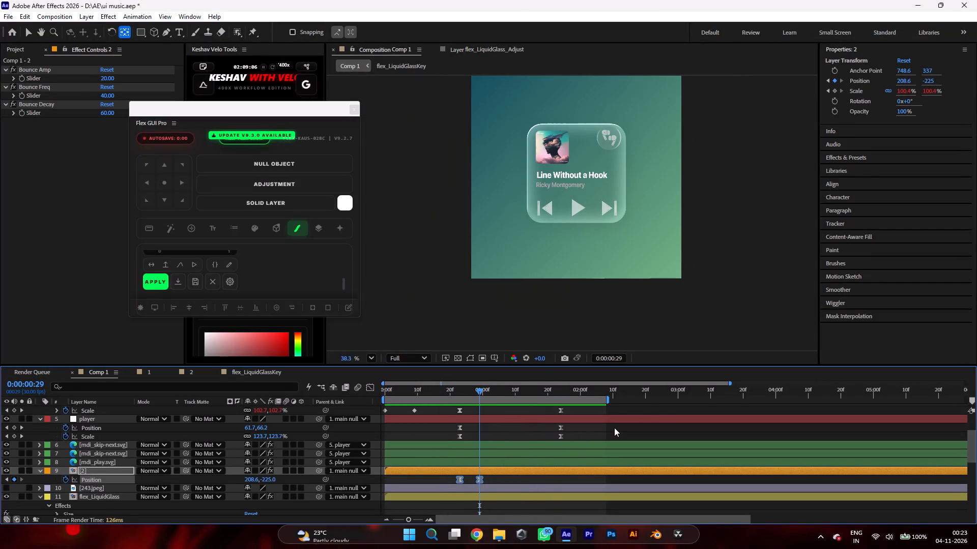
{"action": "left_click", "coordinate": [614, 428]}
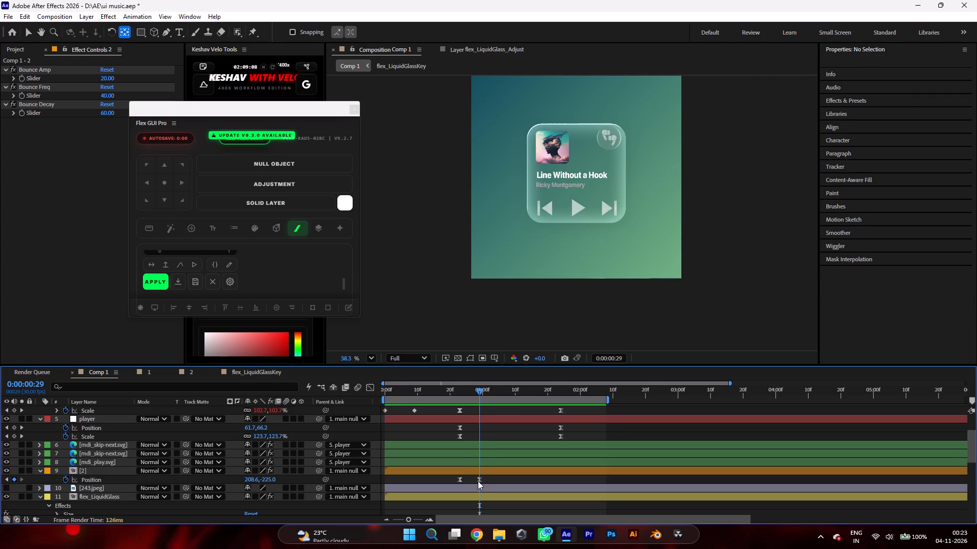
{"action": "left_click", "coordinate": [478, 481]}
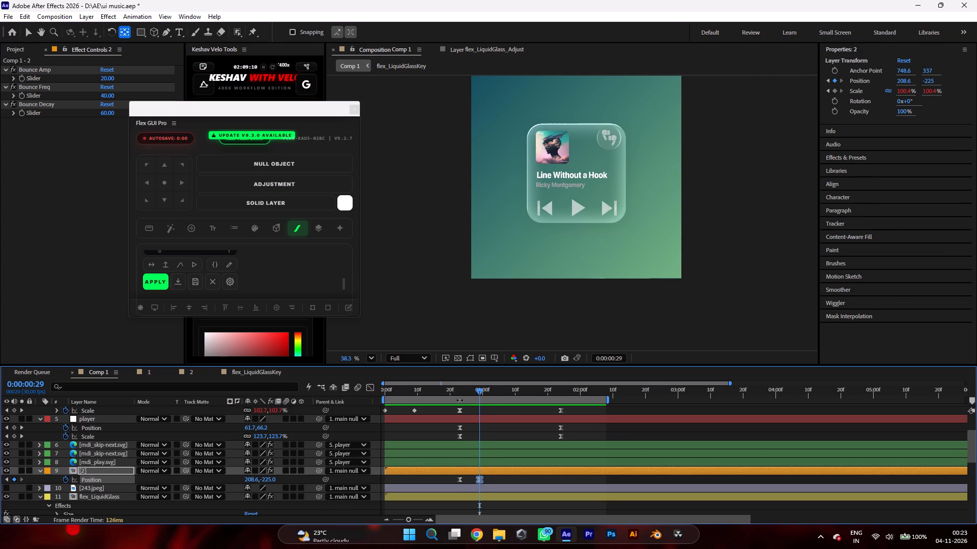
{"action": "left_click", "coordinate": [478, 391]}
{"action": "left_click_drag", "start_coordinate": [270, 481], "coordinate": [290, 482]}
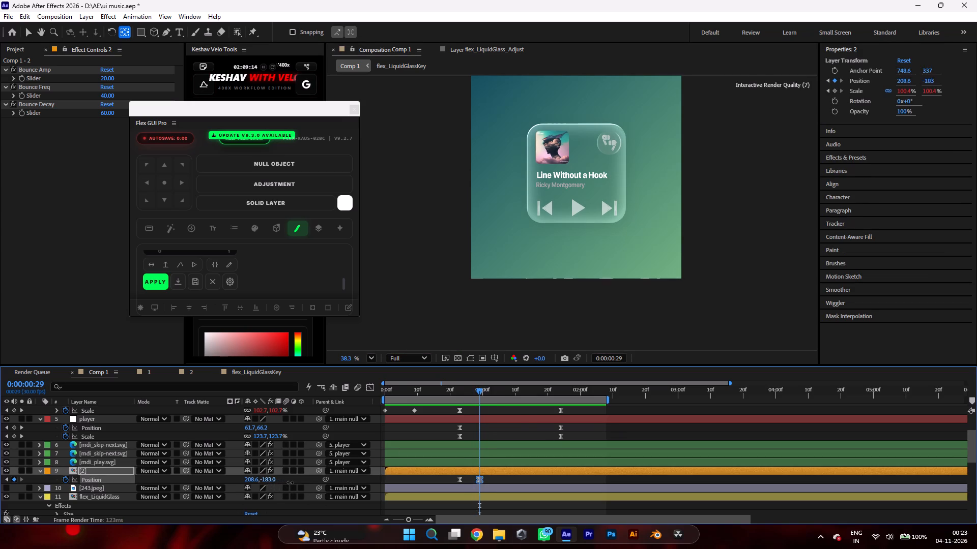
{"action": "left_click_drag", "start_coordinate": [290, 482], "coordinate": [146, 513]}
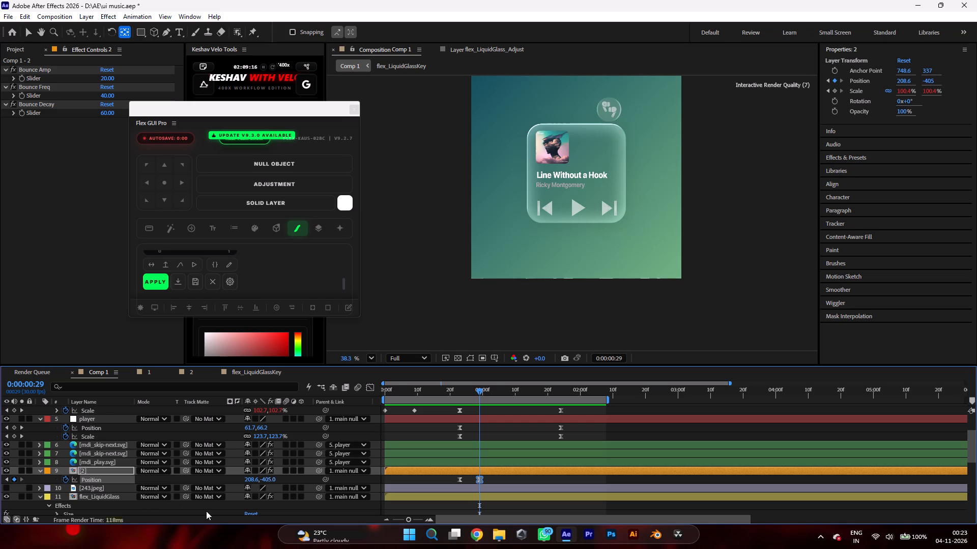
Move layer [2]'s second Position keyframe to 0:00:01:24, in line with the player null's end keyframes.
{"action": "left_click_drag", "start_coordinate": [476, 393], "coordinate": [528, 403]}
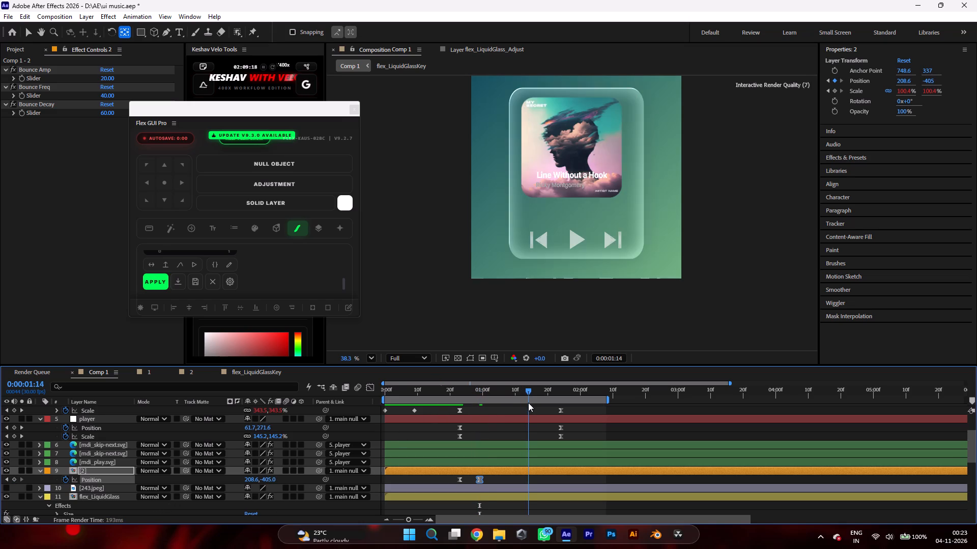
{"action": "left_click_drag", "start_coordinate": [528, 403], "coordinate": [561, 421]}
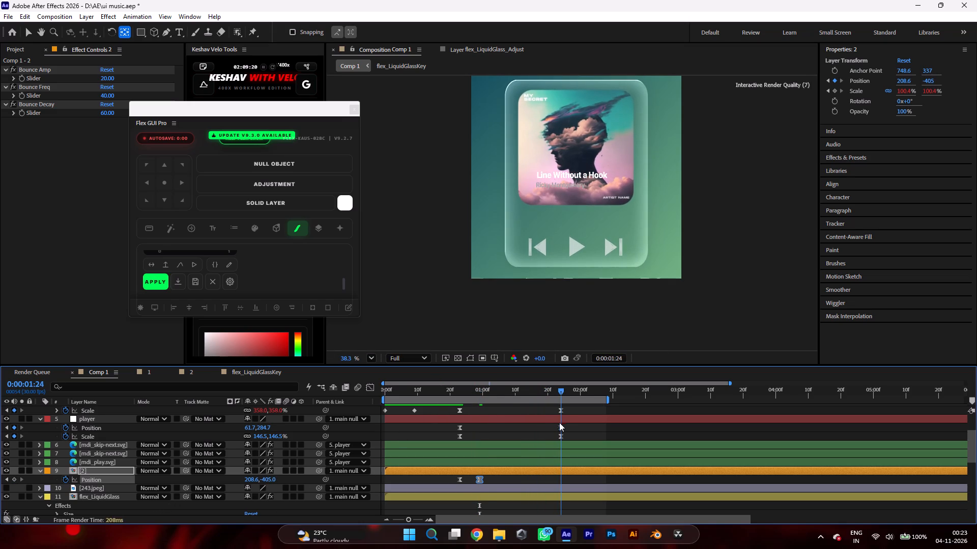
{"action": "left_click_drag", "start_coordinate": [479, 480], "coordinate": [547, 485]}
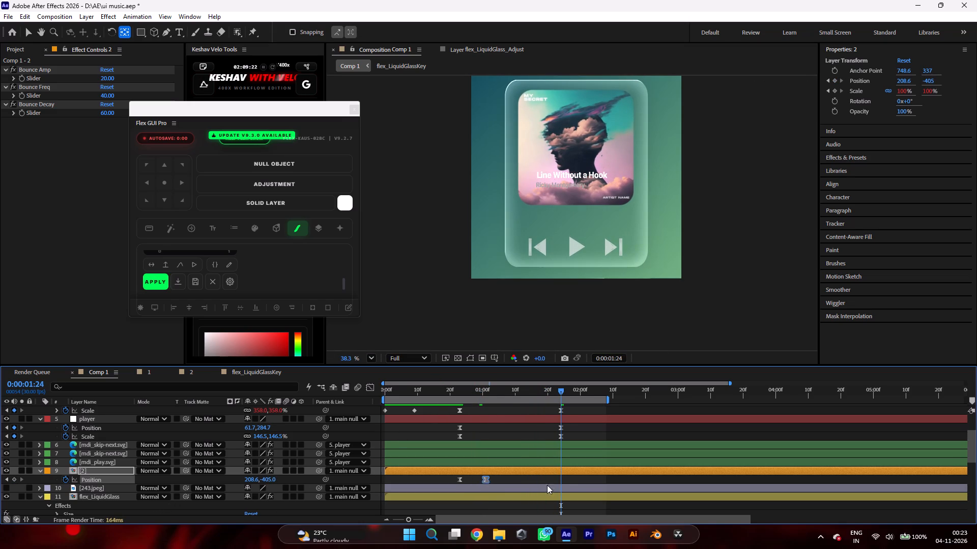
{"action": "left_click_drag", "start_coordinate": [547, 485], "coordinate": [560, 489]}
{"action": "left_click_drag", "start_coordinate": [560, 390], "coordinate": [492, 399]}
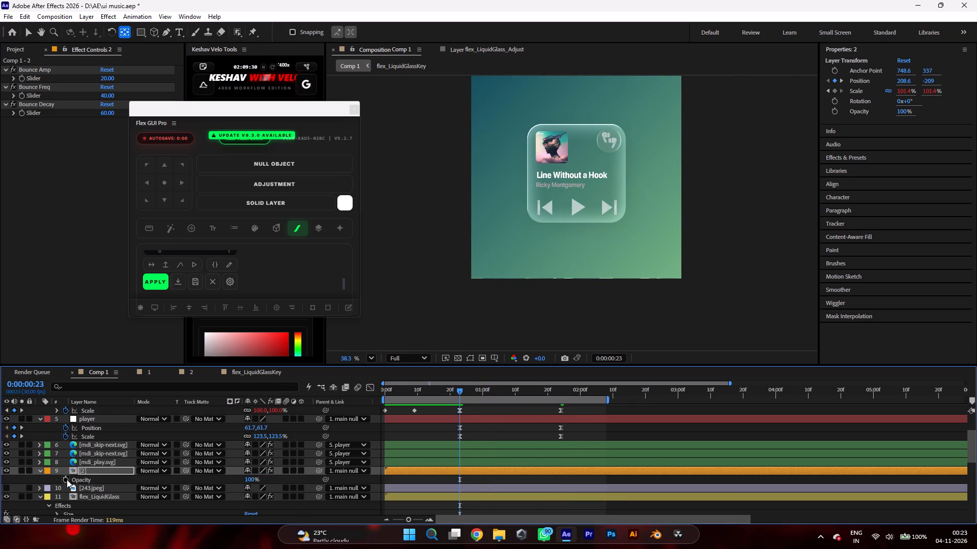
{"action": "left_click", "coordinate": [66, 479]}
{"action": "left_click_drag", "start_coordinate": [472, 390], "coordinate": [562, 403]}
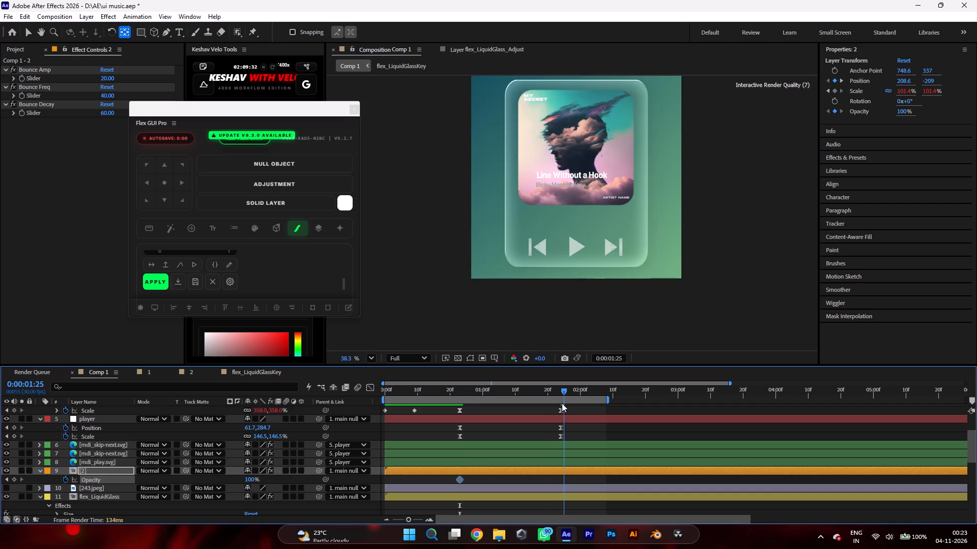
{"action": "left_click_drag", "start_coordinate": [562, 403], "coordinate": [561, 403]}
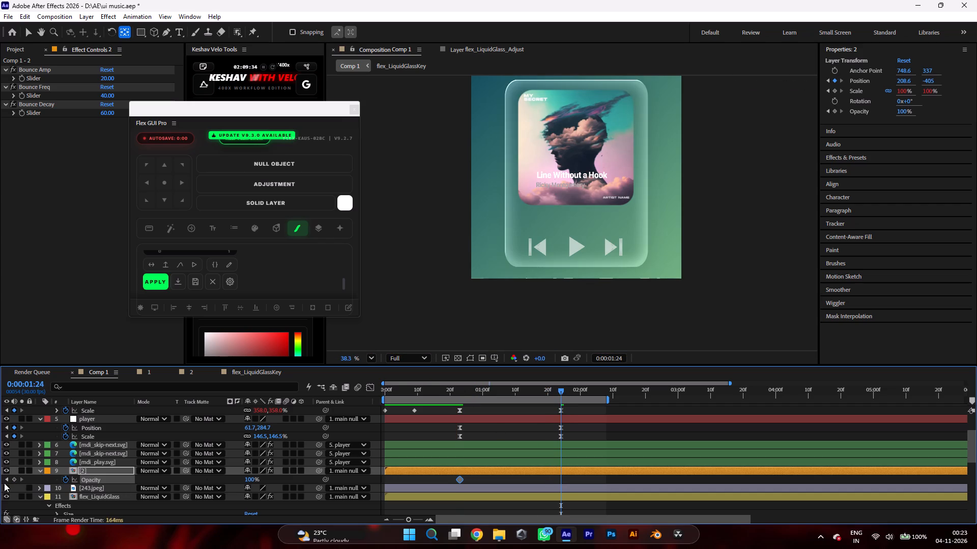
{"action": "left_click", "coordinate": [13, 480]}
{"action": "left_click_drag", "start_coordinate": [251, 481], "coordinate": [32, 503]}
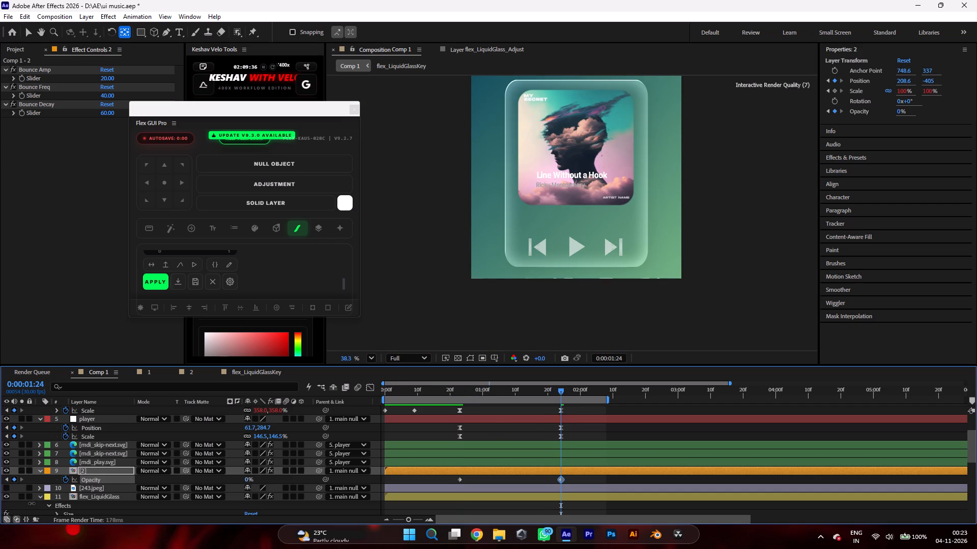
{"action": "left_click_drag", "start_coordinate": [32, 503], "coordinate": [31, 504]}
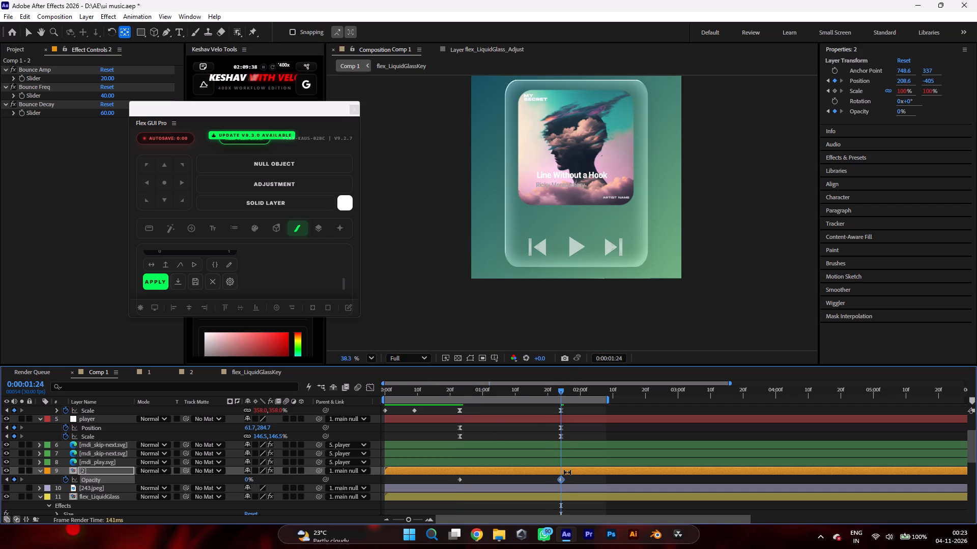
Reveal layer [2]'s keyframed properties and apply the Flex GUI Pro easing curve to both Opacity keyframes.
{"action": "key", "text": "u"}
{"action": "left_click", "coordinate": [571, 478]}
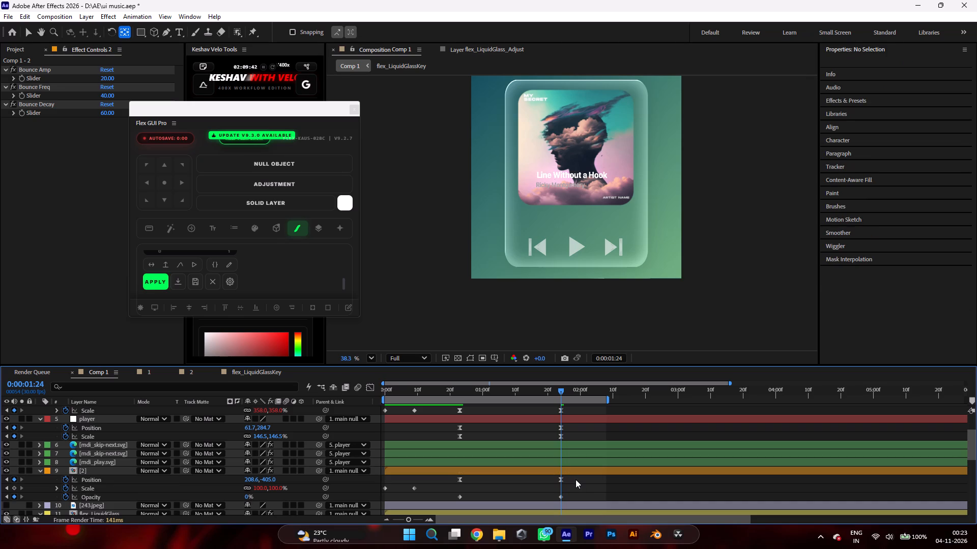
{"action": "left_click_drag", "start_coordinate": [573, 492], "coordinate": [444, 500]}
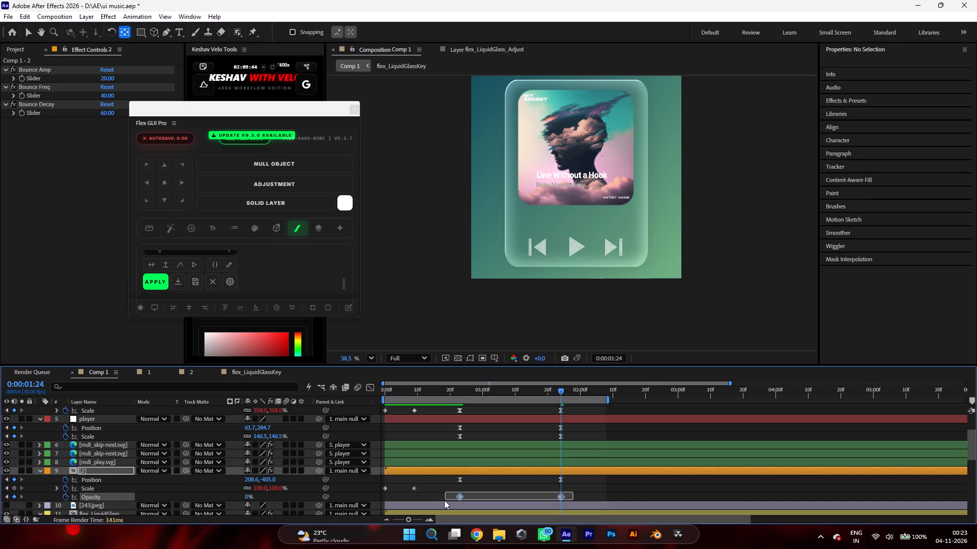
{"action": "left_click_drag", "start_coordinate": [444, 500], "coordinate": [444, 500]}
{"action": "left_click", "coordinate": [152, 283]}
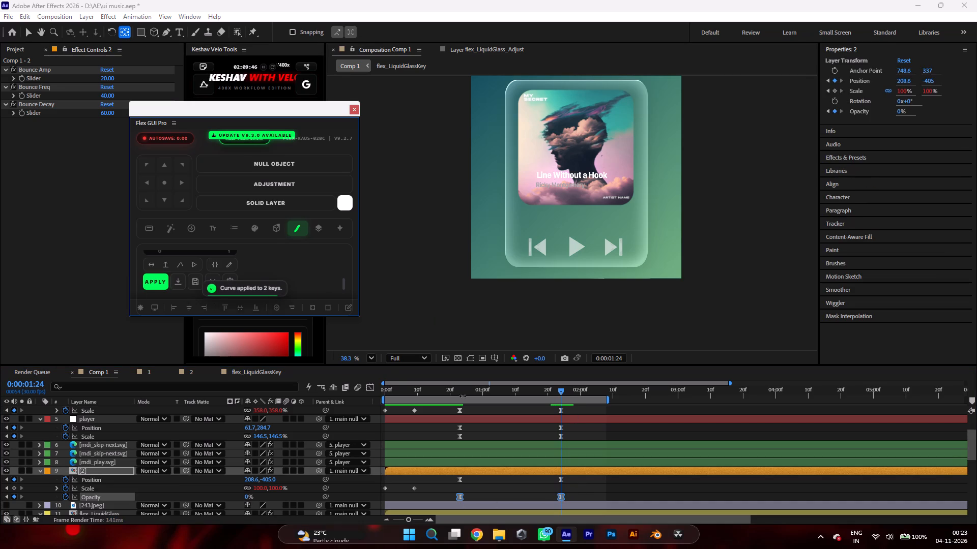
Scrub repeatedly between 0:00:00:23 and 0:00:01:24 to examine the earbuds badge's fade and the card's growth.
{"action": "left_click", "coordinate": [505, 392]}
{"action": "left_click_drag", "start_coordinate": [503, 392], "coordinate": [442, 393]}
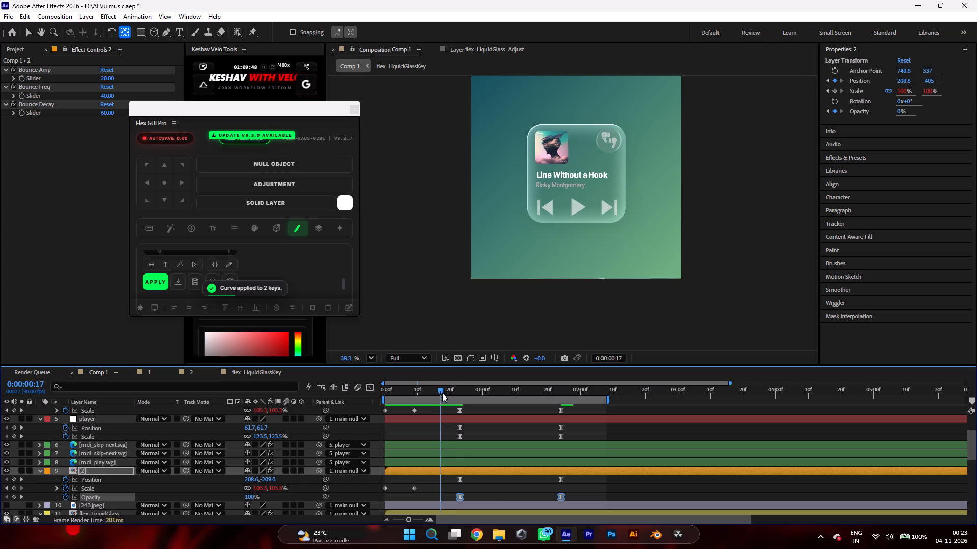
{"action": "left_click_drag", "start_coordinate": [442, 393], "coordinate": [557, 401]}
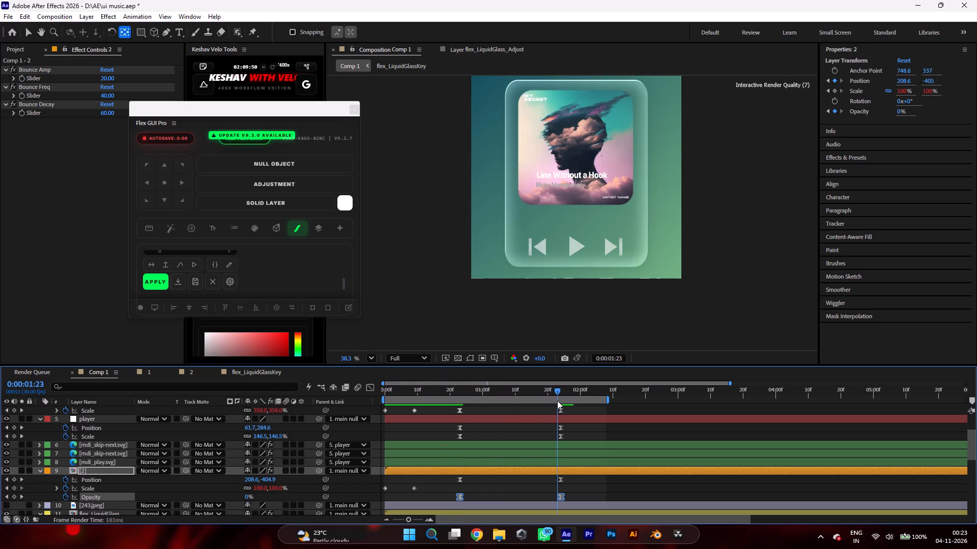
{"action": "left_click_drag", "start_coordinate": [557, 401], "coordinate": [461, 395]}
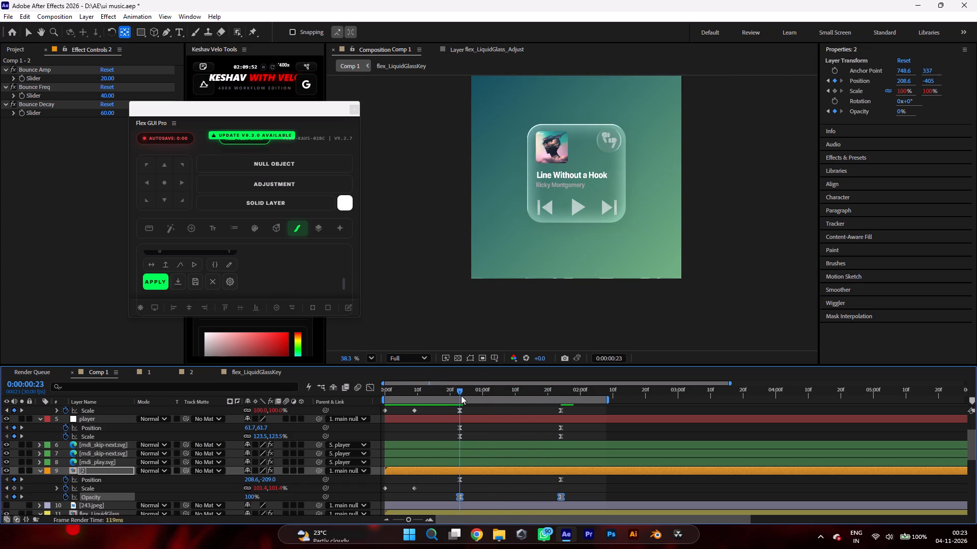
{"action": "left_click_drag", "start_coordinate": [461, 395], "coordinate": [561, 410]}
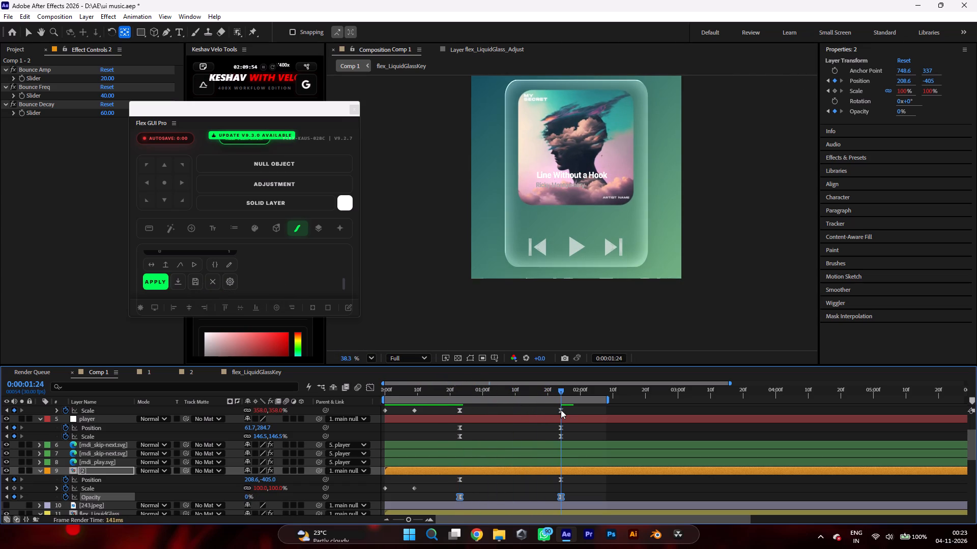
{"action": "left_click_drag", "start_coordinate": [561, 410], "coordinate": [466, 405]}
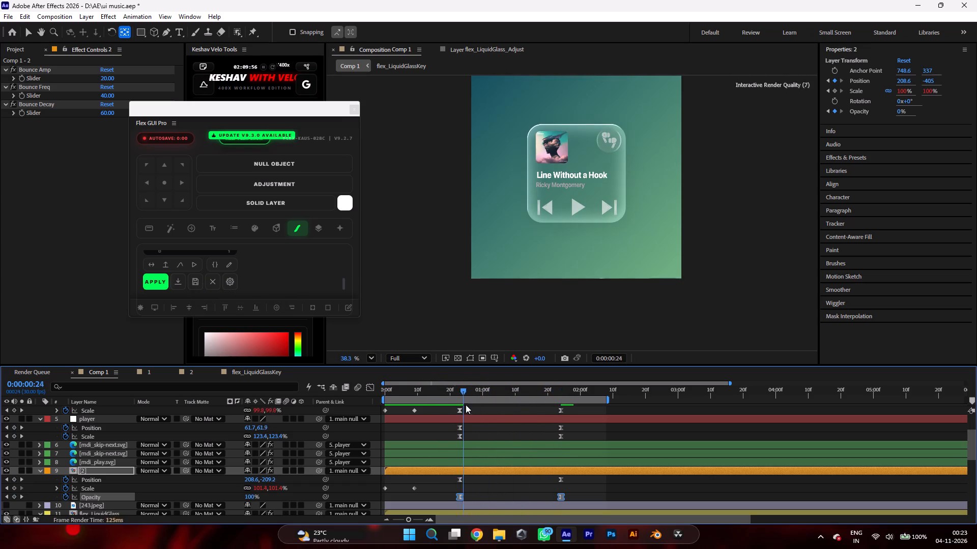
{"action": "left_click_drag", "start_coordinate": [466, 405], "coordinate": [561, 423]}
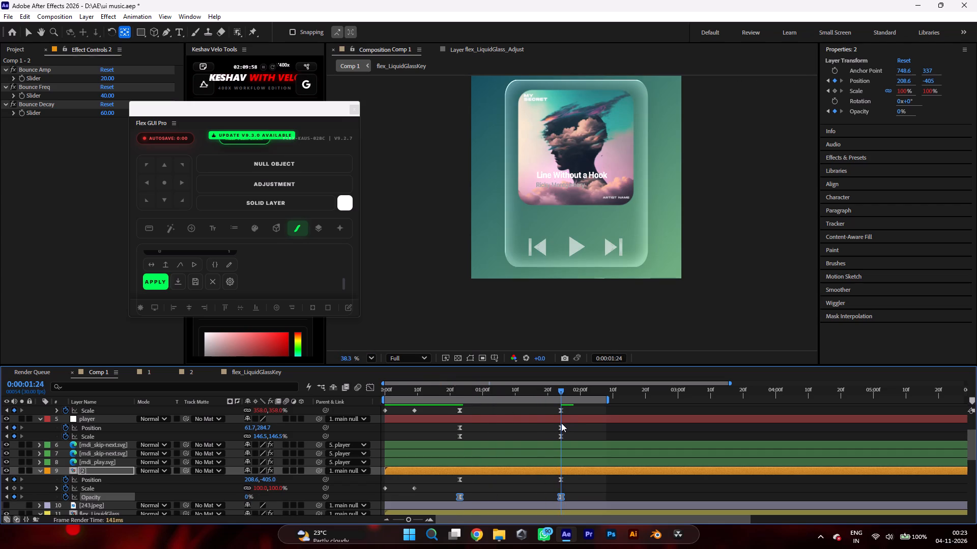
{"action": "left_click_drag", "start_coordinate": [561, 423], "coordinate": [517, 446]}
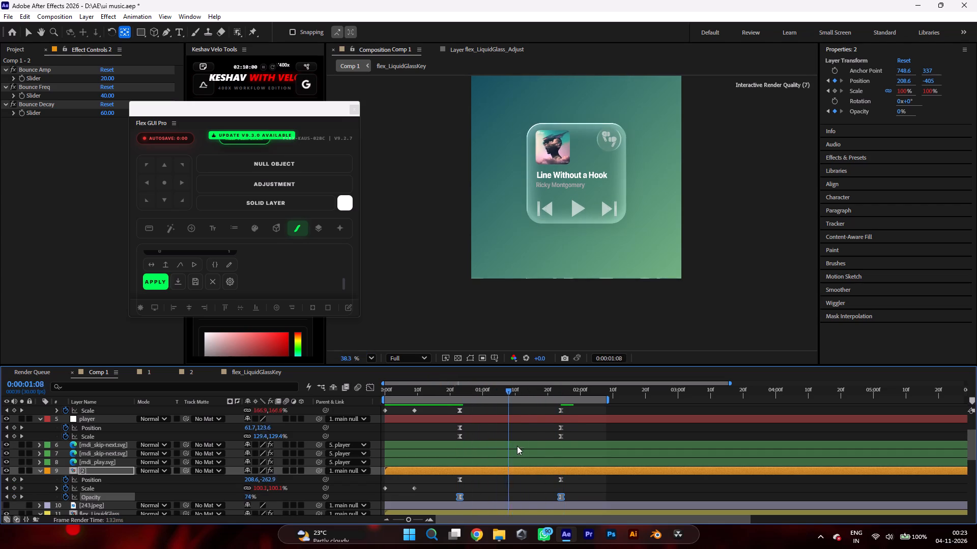
{"action": "left_click_drag", "start_coordinate": [517, 446], "coordinate": [526, 450]}
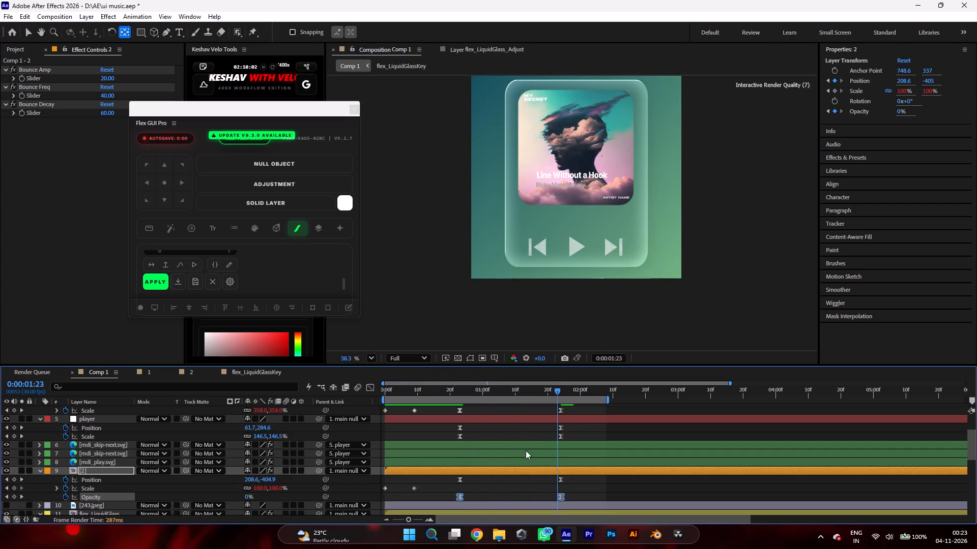
{"action": "left_click_drag", "start_coordinate": [526, 450], "coordinate": [462, 448]}
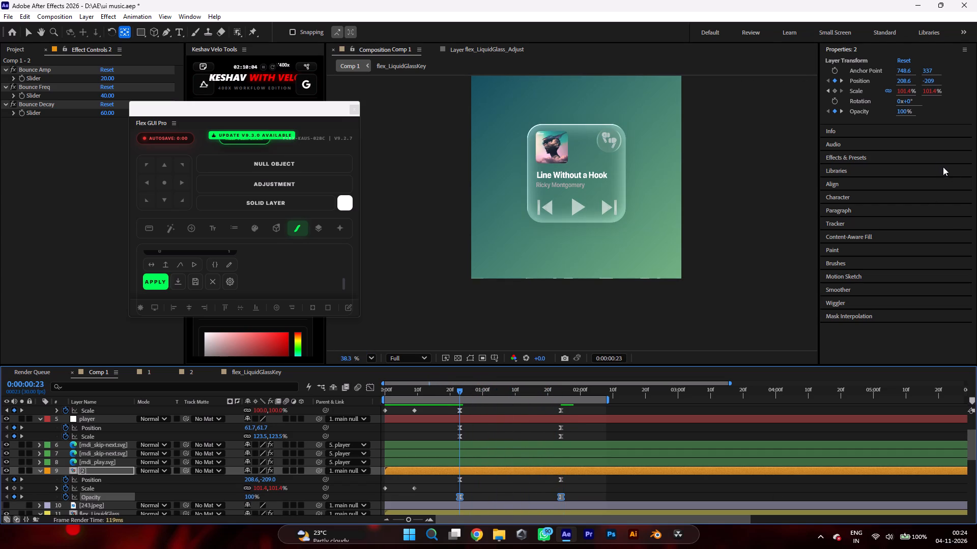
Parent the Ricky Montgomery text layer to the player null.
{"action": "scroll", "coordinate": [166, 382], "scroll_direction": "up", "scroll_amount": 3}
{"action": "scroll", "coordinate": [118, 426], "scroll_direction": "up", "scroll_amount": 2}
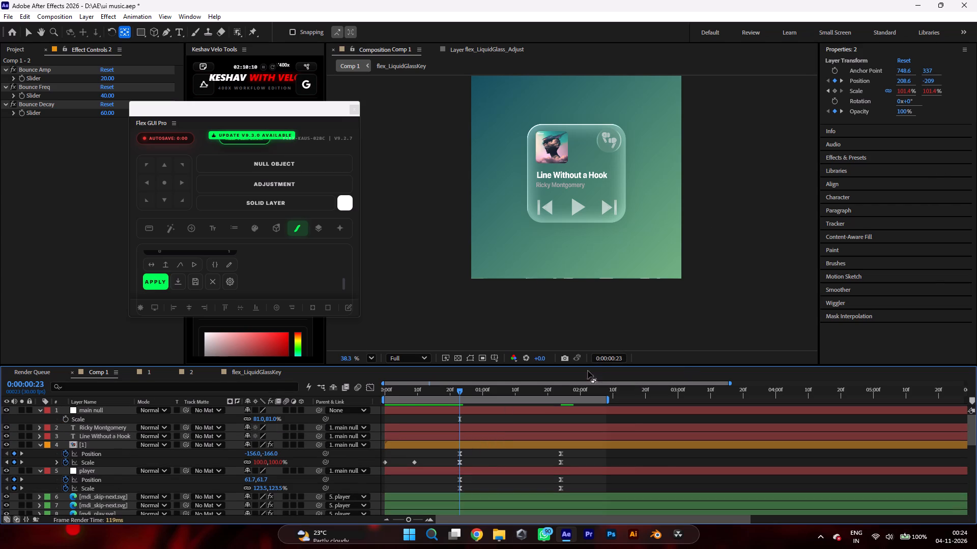
{"action": "left_click_drag", "start_coordinate": [317, 428], "coordinate": [97, 473]}
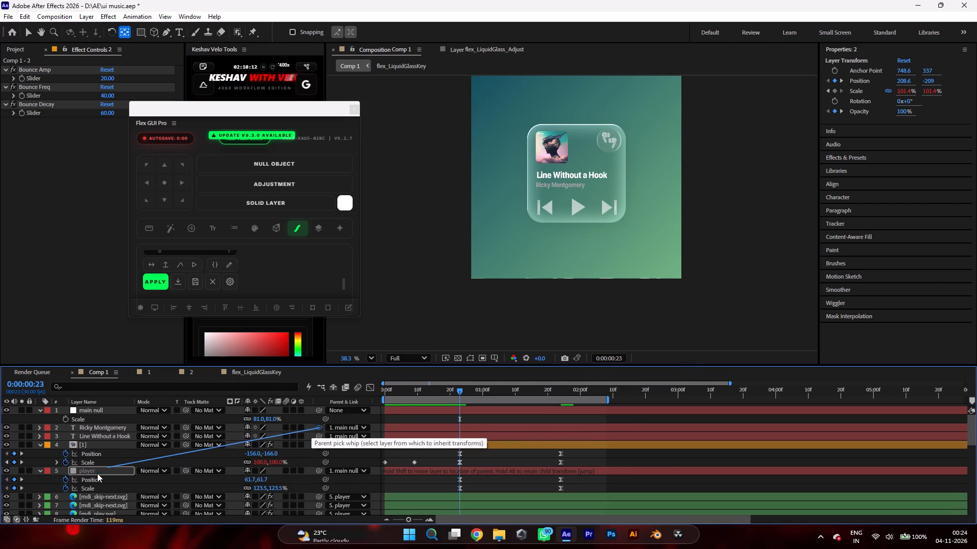
{"action": "left_click_drag", "start_coordinate": [97, 473], "coordinate": [95, 474]}
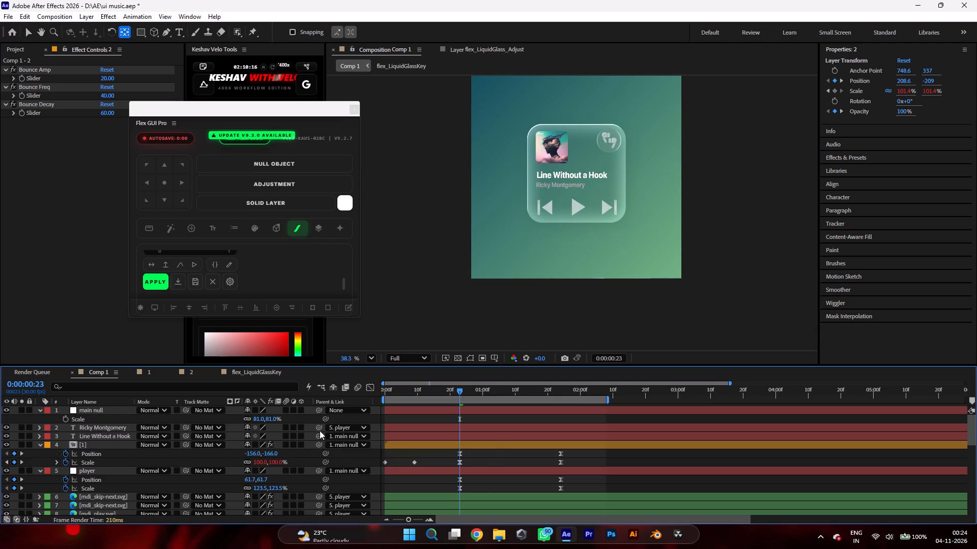
Parent the Line Without a Hook text layer to the player null.
{"action": "left_click_drag", "start_coordinate": [320, 437], "coordinate": [123, 470]}
Scrub between 0:00:00:23 and 0:00:01:28 and inspect how the text follows the player controls in the expanded card.
{"action": "left_click_drag", "start_coordinate": [457, 394], "coordinate": [502, 402]}
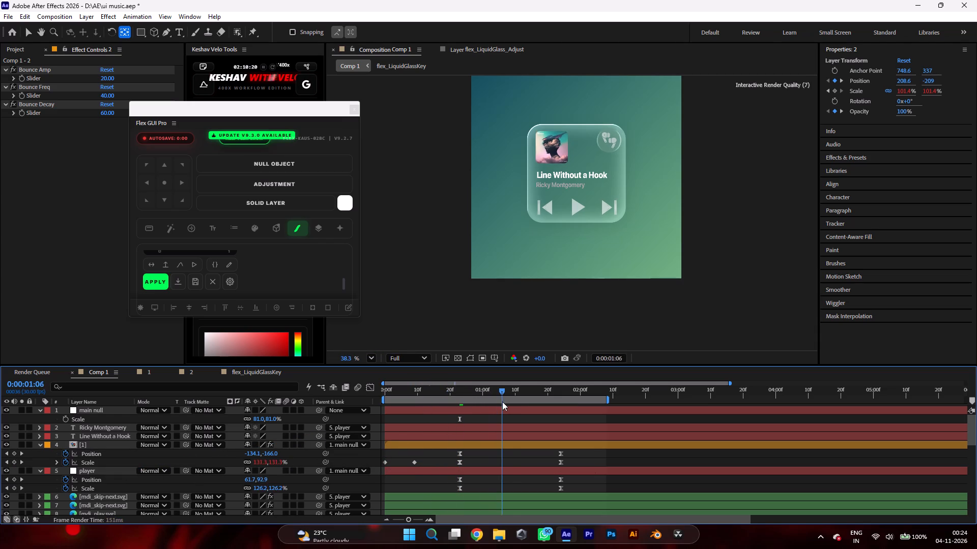
{"action": "left_click_drag", "start_coordinate": [502, 402], "coordinate": [557, 403]}
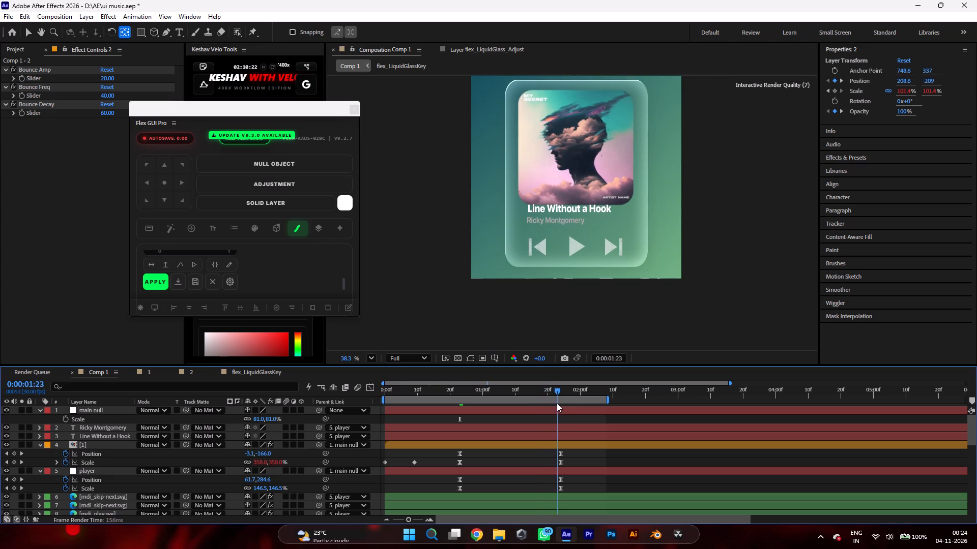
{"action": "left_click_drag", "start_coordinate": [557, 403], "coordinate": [571, 404]}
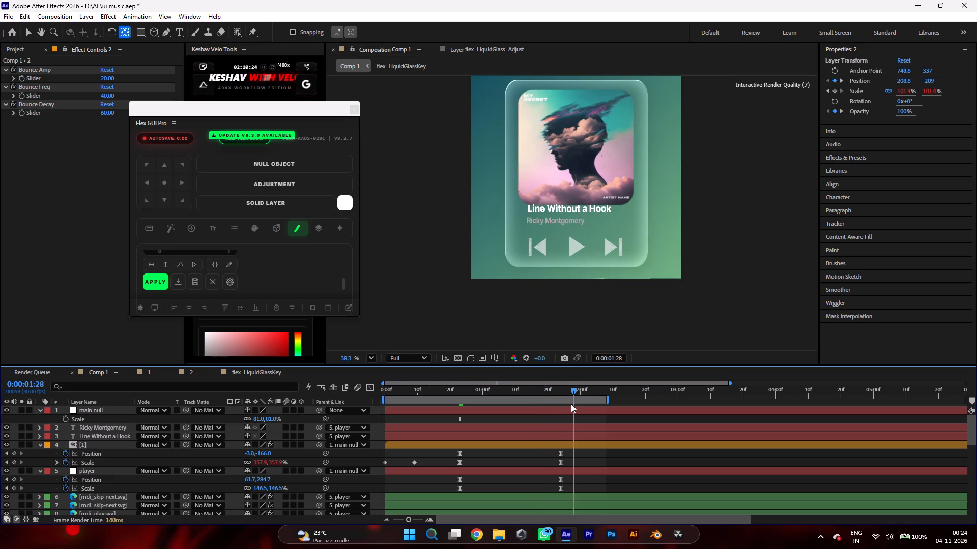
{"action": "left_click_drag", "start_coordinate": [571, 404], "coordinate": [561, 404]}
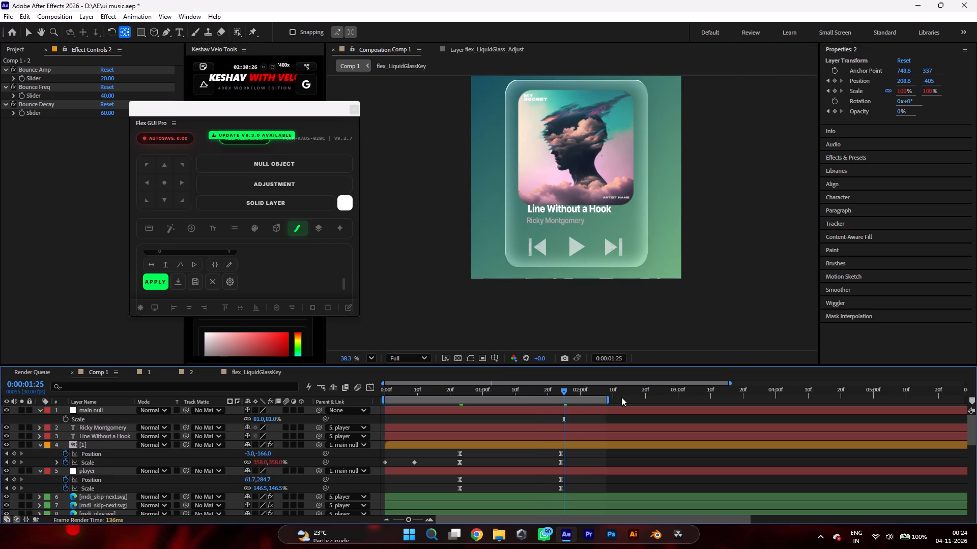
{"action": "scroll", "coordinate": [617, 151], "scroll_direction": "up", "scroll_amount": 5}
{"action": "scroll", "coordinate": [617, 151], "scroll_direction": "down", "scroll_amount": 3}
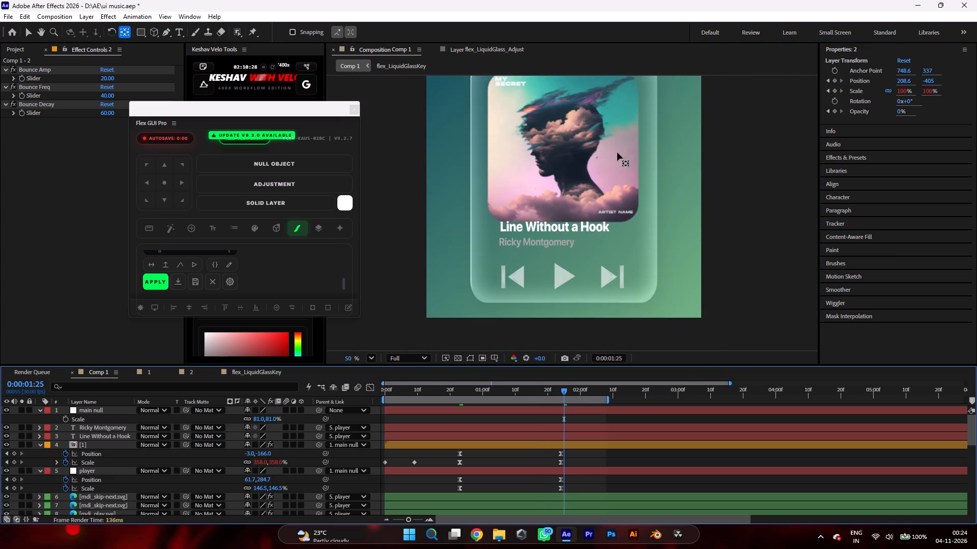
{"action": "scroll", "coordinate": [618, 158], "scroll_direction": "down", "scroll_amount": 1}
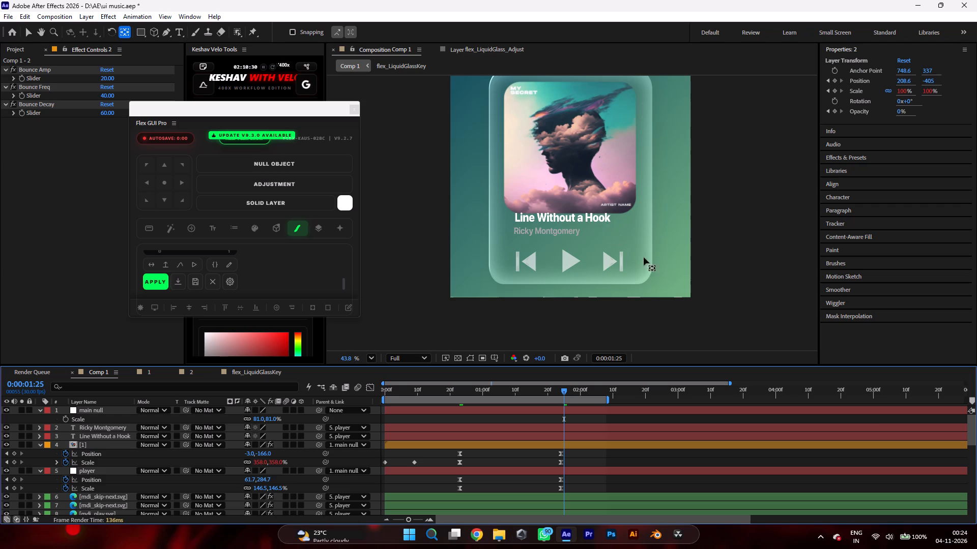
Switch to the Apple-style UI morphing tutorial in Chrome, replay the morph and rewind to about 15:15 to study the expanded player's layout.
{"action": "left_click", "coordinate": [474, 537]}
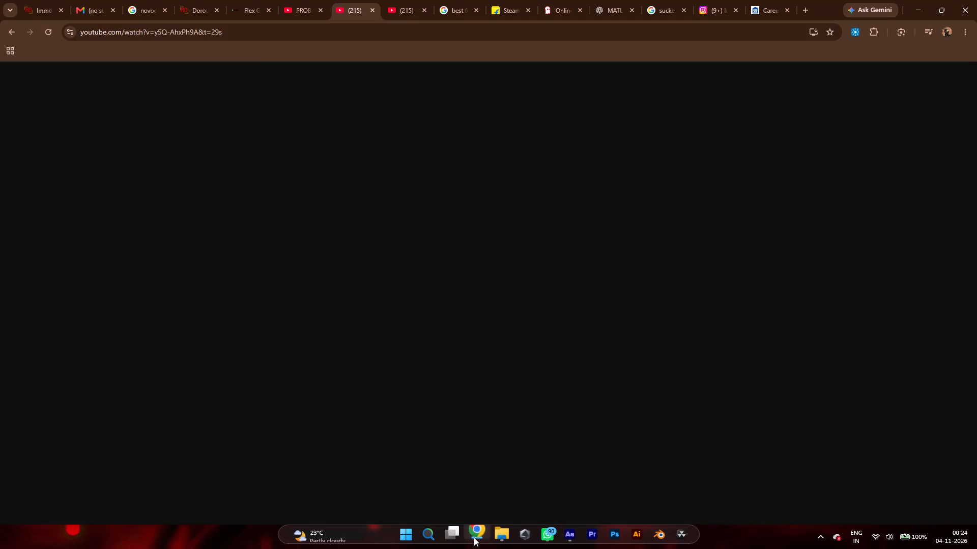
{"action": "left_click", "coordinate": [522, 295]}
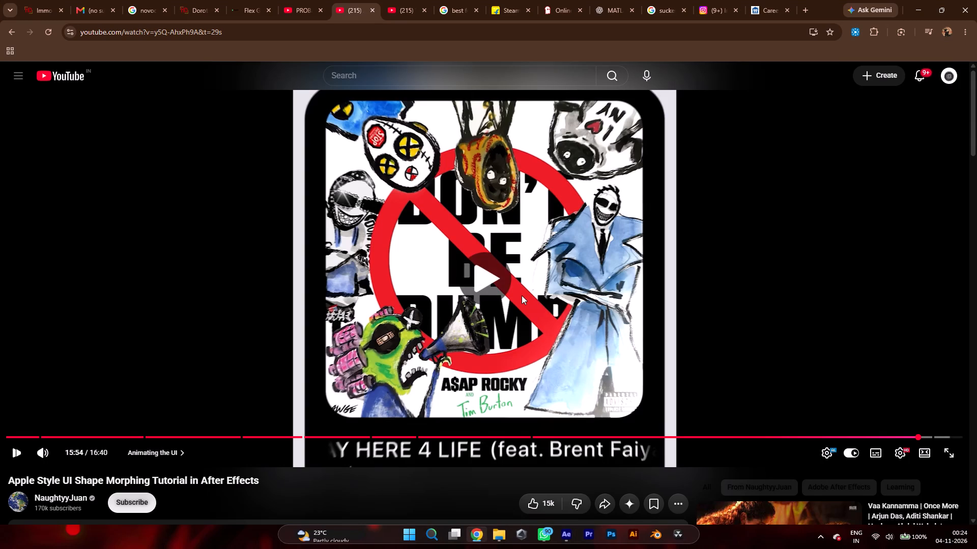
{"action": "key", "text": "Left"}
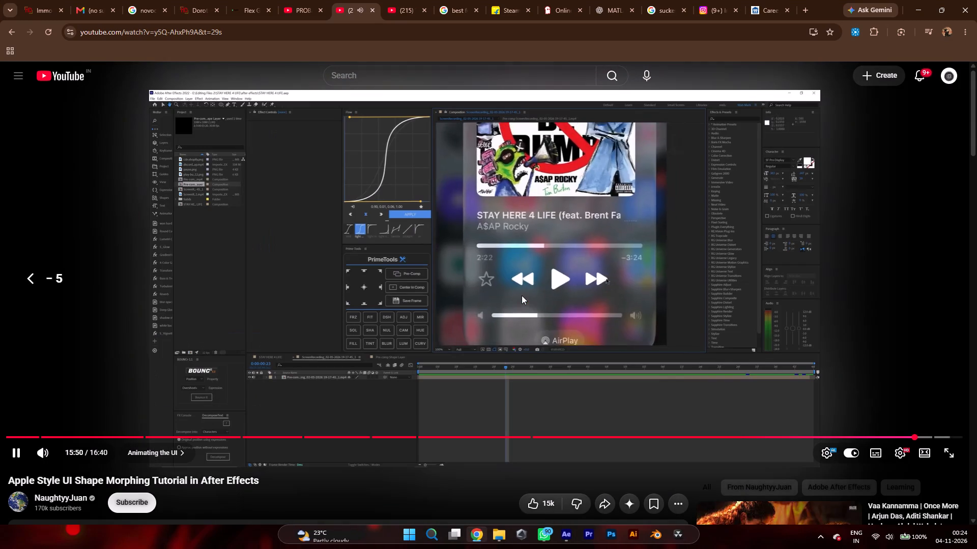
{"action": "key", "text": "Right"}
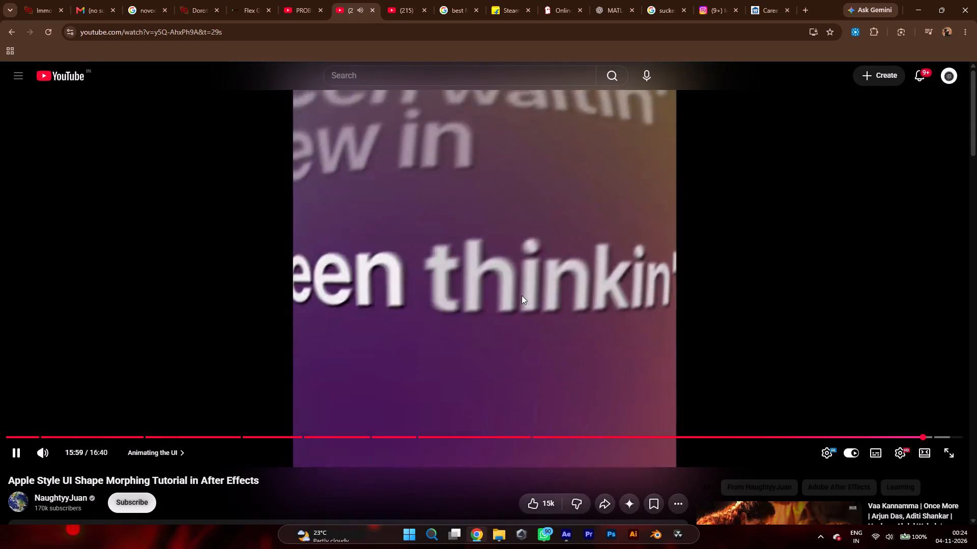
{"action": "left_click", "coordinate": [369, 184]}
{"action": "left_click", "coordinate": [380, 217]}
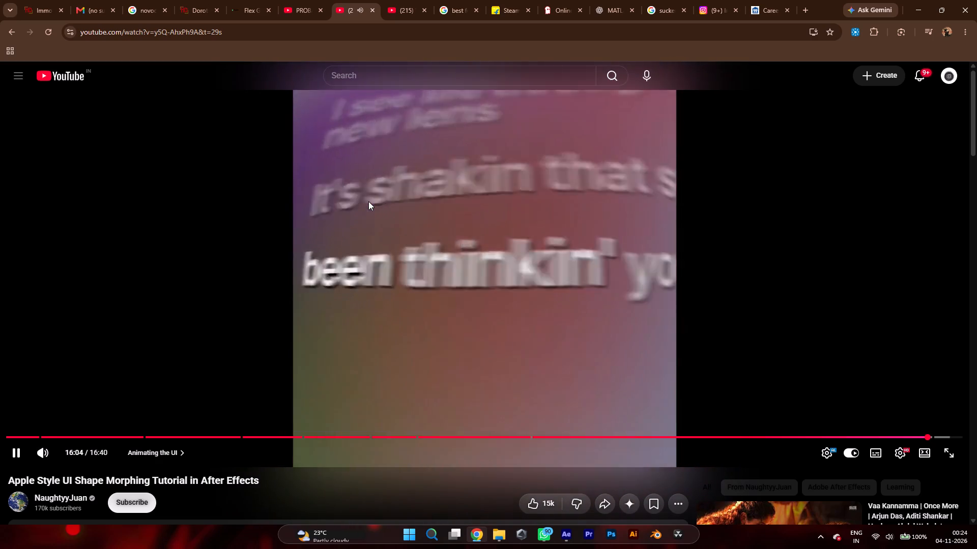
{"action": "key", "text": "Left"}
{"action": "key", "text": "Left"}
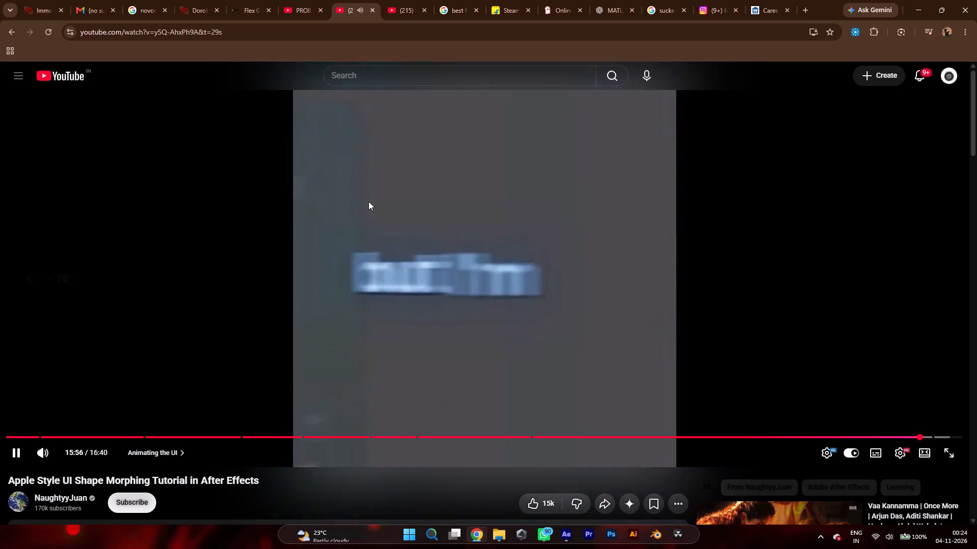
{"action": "key", "text": "Left"}
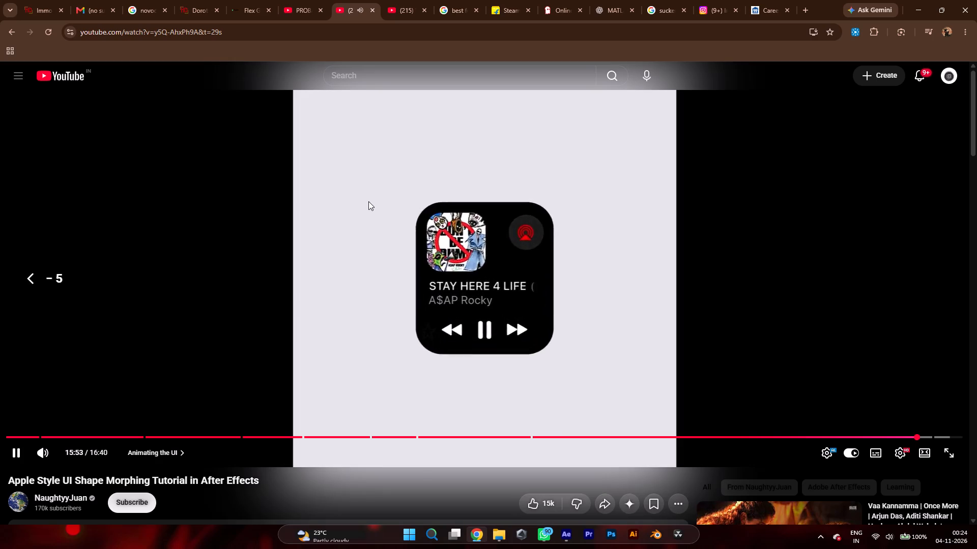
{"action": "key", "text": "Left"}
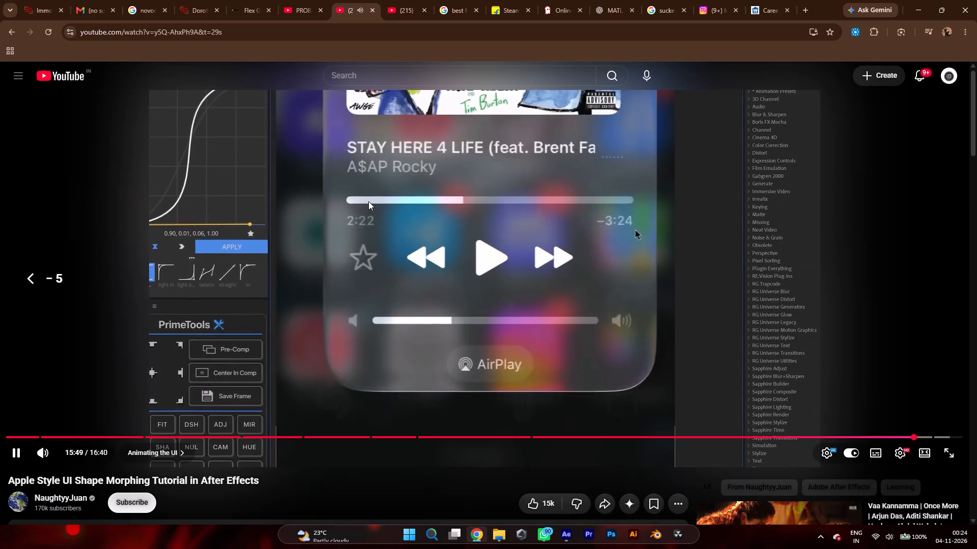
{"action": "key", "text": "Left"}
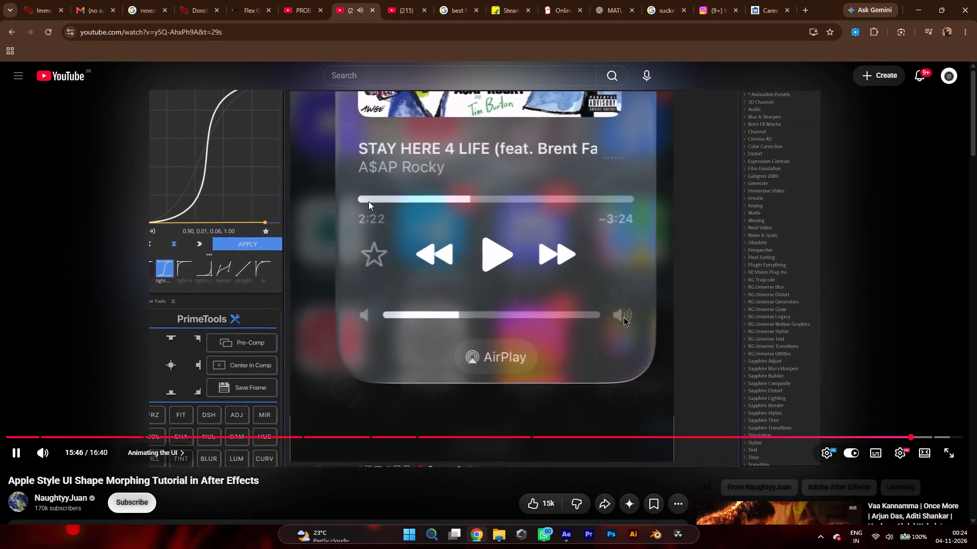
{"action": "key", "text": "Left"}
{"action": "key", "text": "Left"}
{"action": "key", "text": "Left"}
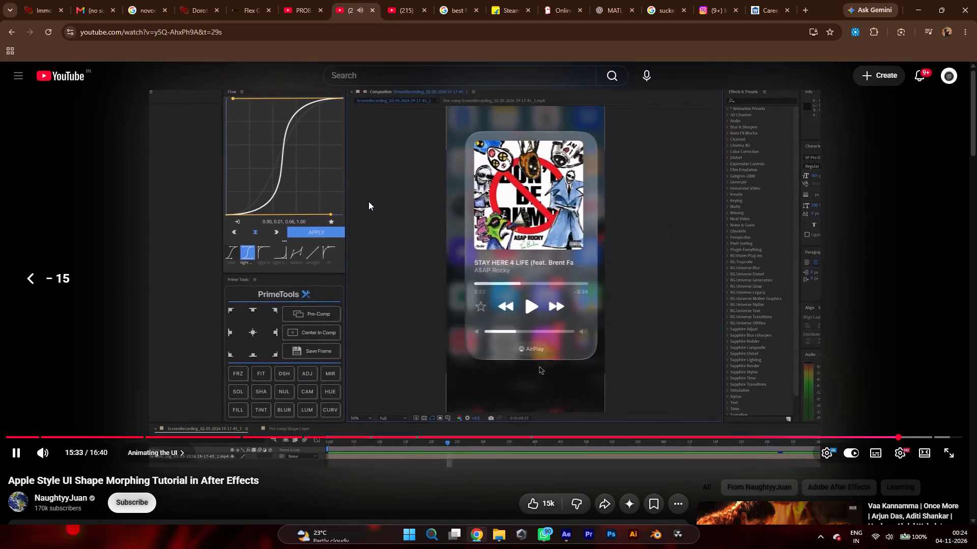
{"action": "key", "text": "Left"}
{"action": "key", "text": "Left"}
{"action": "key", "text": "Left"}
{"action": "key", "text": "Left"}
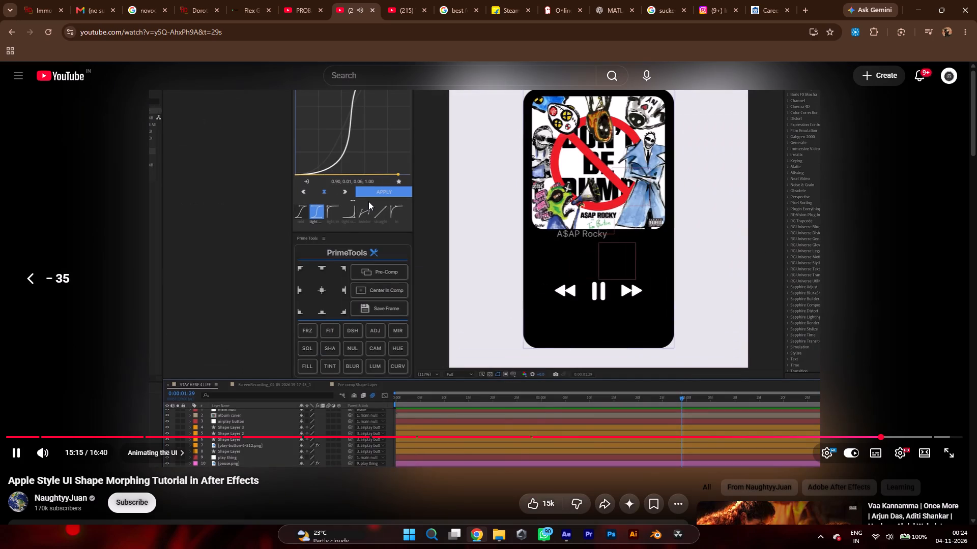
{"action": "key", "text": "space"}
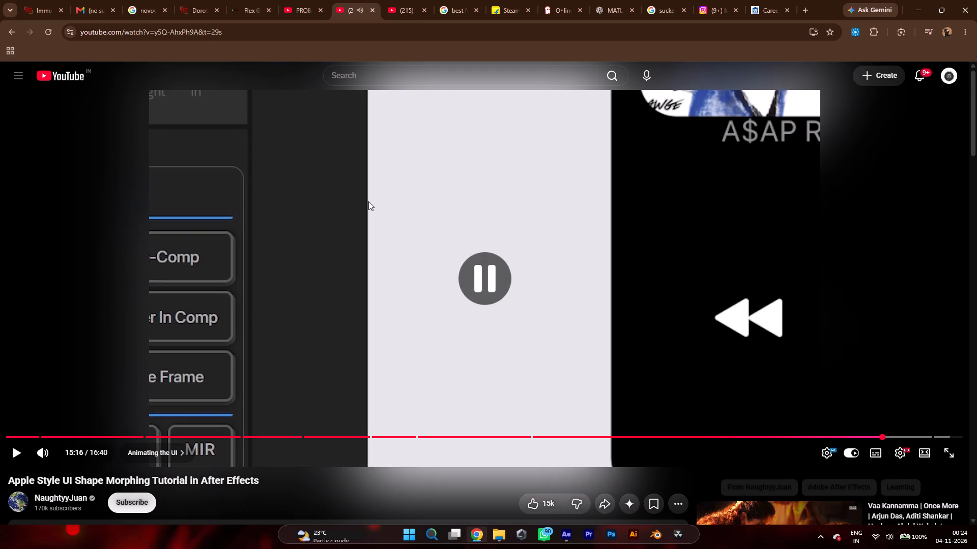
Return to After Effects and examine the expanded card's proportions and the spacing of its contents at 0:00:01:25.
{"action": "left_click", "coordinate": [565, 536]}
{"action": "scroll", "coordinate": [619, 188], "scroll_direction": "down", "scroll_amount": 4}
{"action": "scroll", "coordinate": [616, 126], "scroll_direction": "up", "scroll_amount": 2}
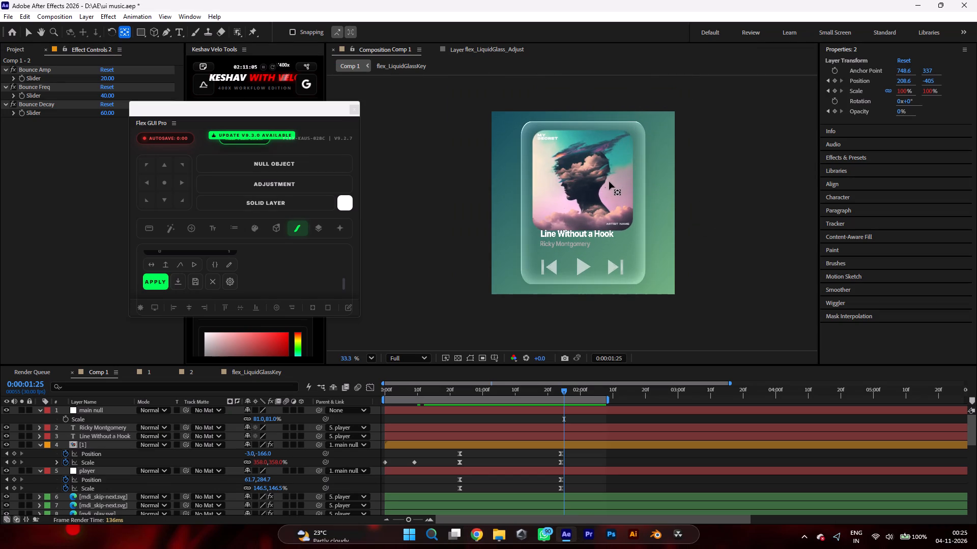
{"action": "scroll", "coordinate": [610, 177], "scroll_direction": "up", "scroll_amount": 4}
{"action": "scroll", "coordinate": [612, 174], "scroll_direction": "down", "scroll_amount": 5}
{"action": "scroll", "coordinate": [615, 182], "scroll_direction": "up", "scroll_amount": 5}
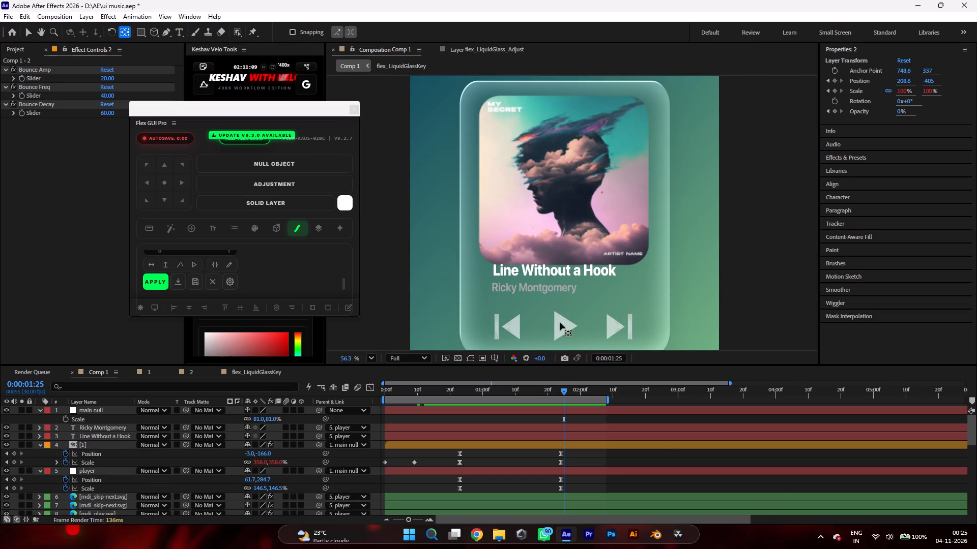
{"action": "scroll", "coordinate": [557, 294], "scroll_direction": "down", "scroll_amount": 4}
{"action": "scroll", "coordinate": [565, 291], "scroll_direction": "up", "scroll_amount": 3}
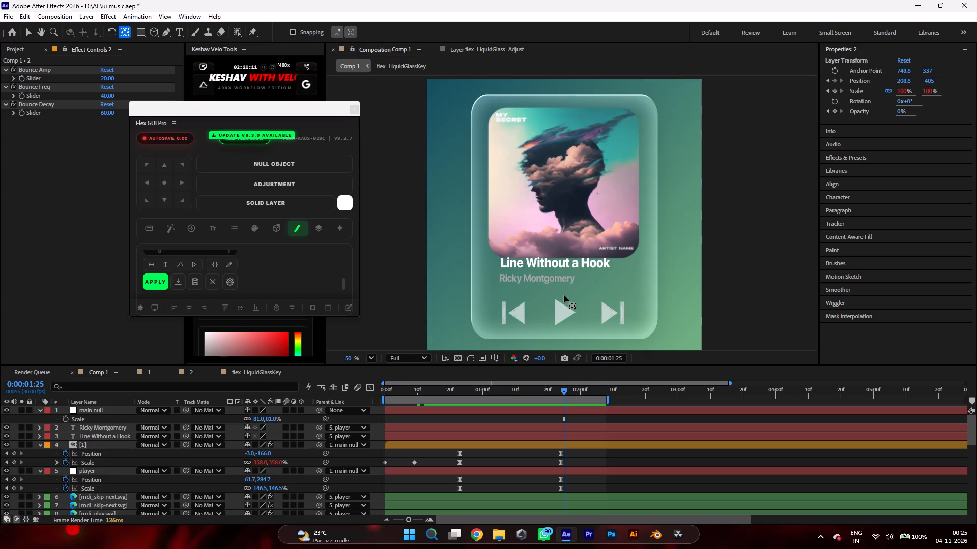
{"action": "scroll", "coordinate": [551, 156], "scroll_direction": "down", "scroll_amount": 2}
{"action": "scroll", "coordinate": [111, 442], "scroll_direction": "up", "scroll_amount": 2}
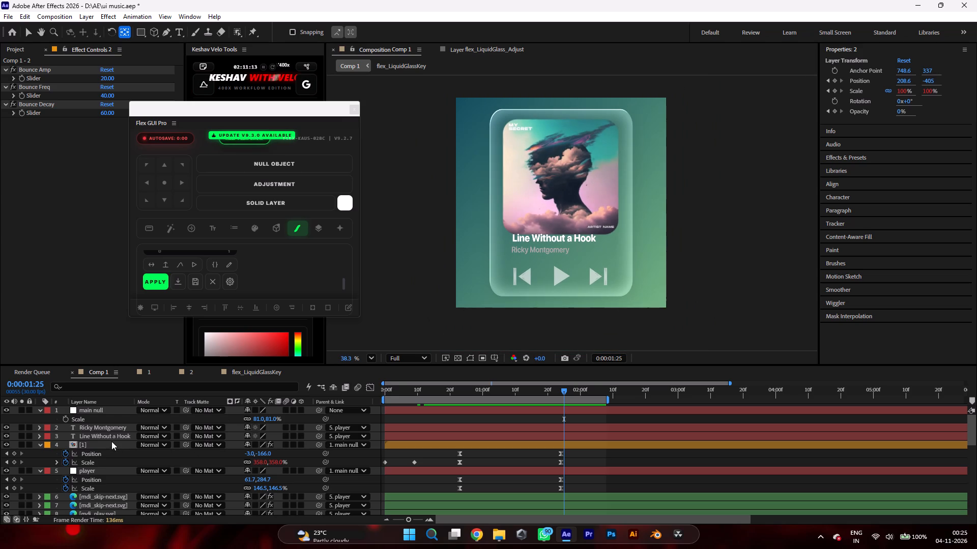
Set the main null's Scale to 67% and scrub through the morph from 0:00:00:00 to 0:00:01:18.
{"action": "left_click", "coordinate": [102, 407]}
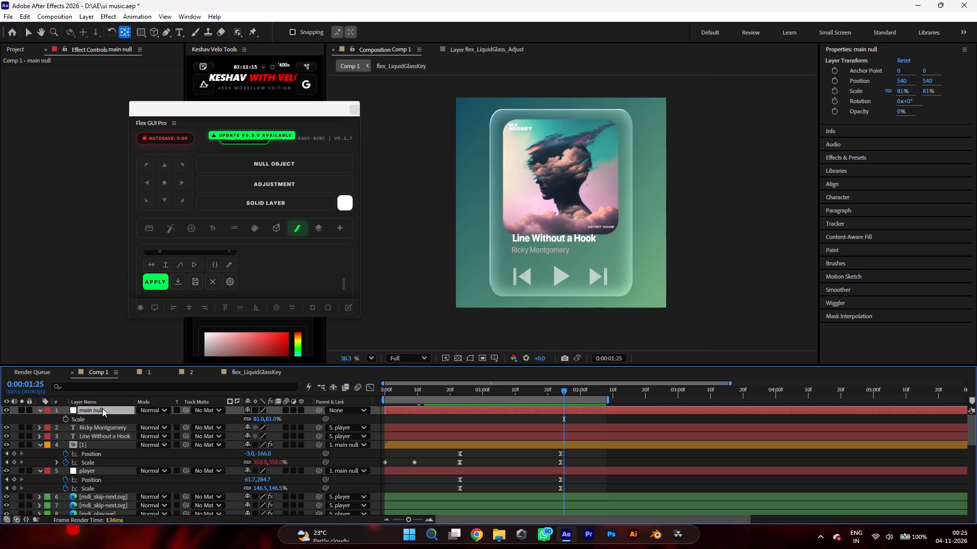
{"action": "left_click_drag", "start_coordinate": [254, 420], "coordinate": [248, 421]}
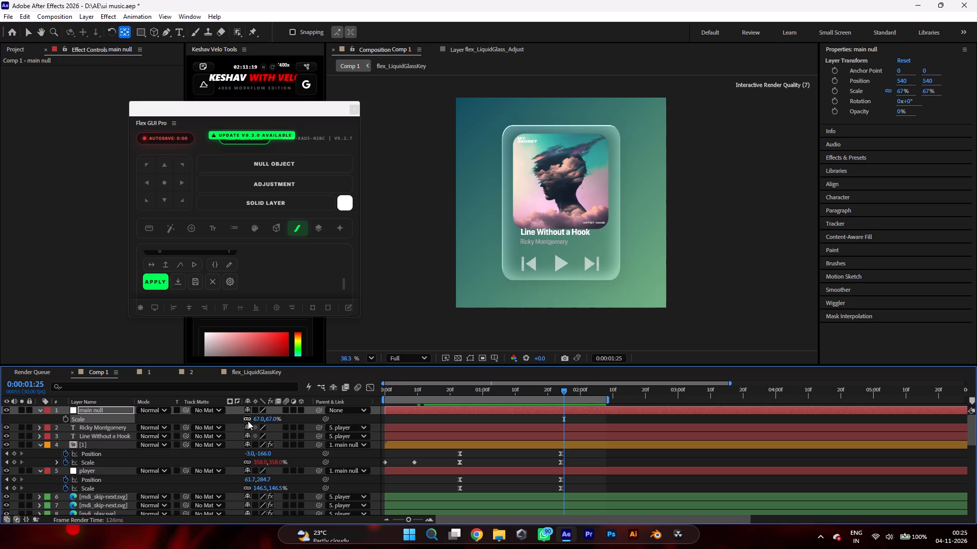
{"action": "left_click_drag", "start_coordinate": [450, 387], "coordinate": [386, 404]}
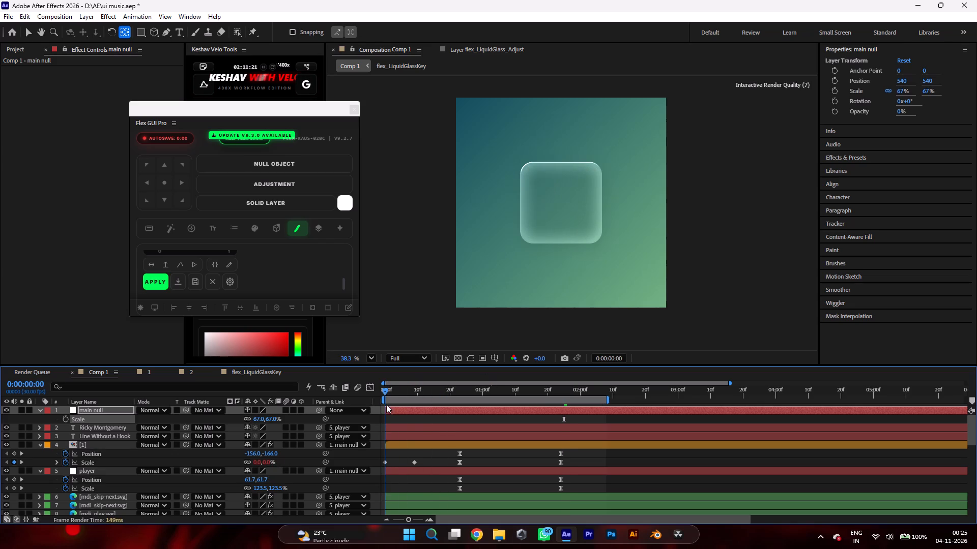
{"action": "left_click_drag", "start_coordinate": [386, 404], "coordinate": [446, 421]}
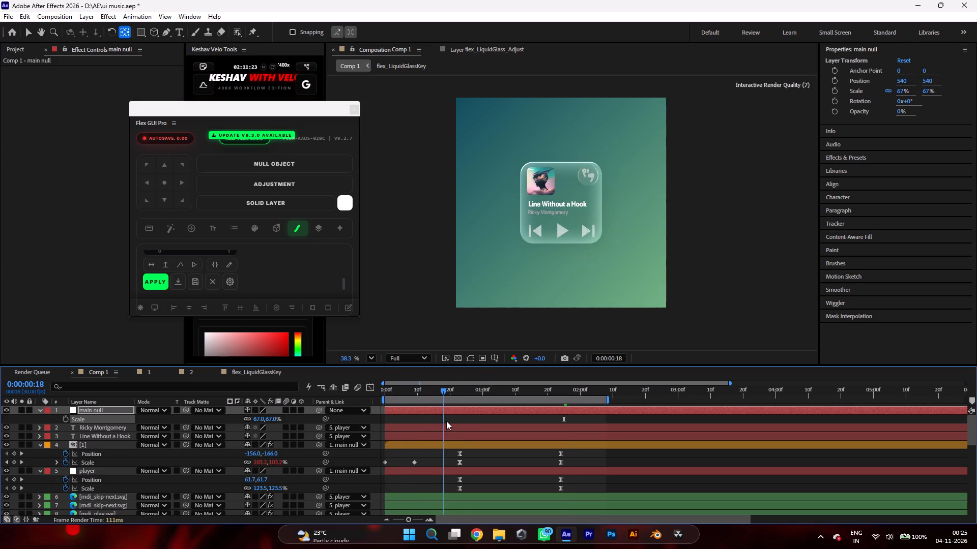
{"action": "left_click_drag", "start_coordinate": [446, 421], "coordinate": [506, 441]}
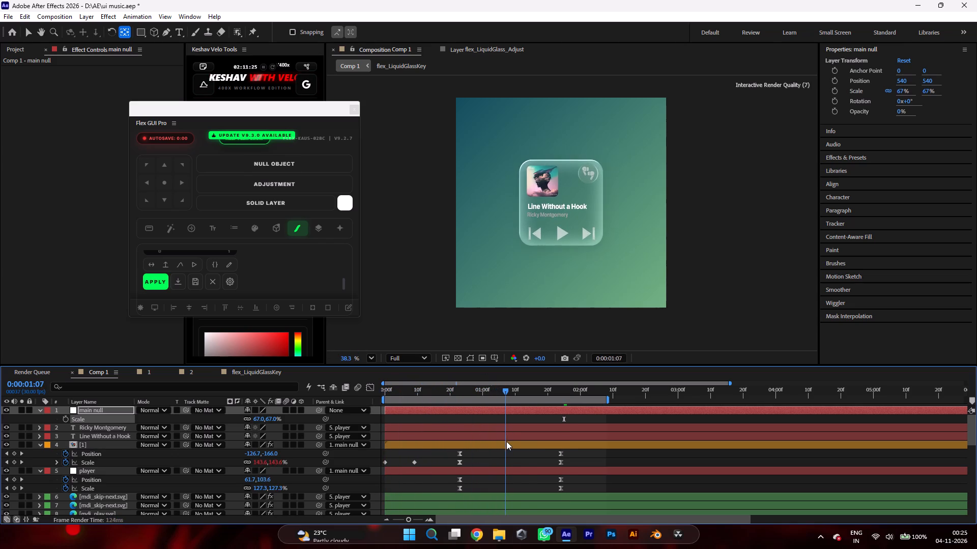
{"action": "left_click_drag", "start_coordinate": [506, 441], "coordinate": [540, 456]}
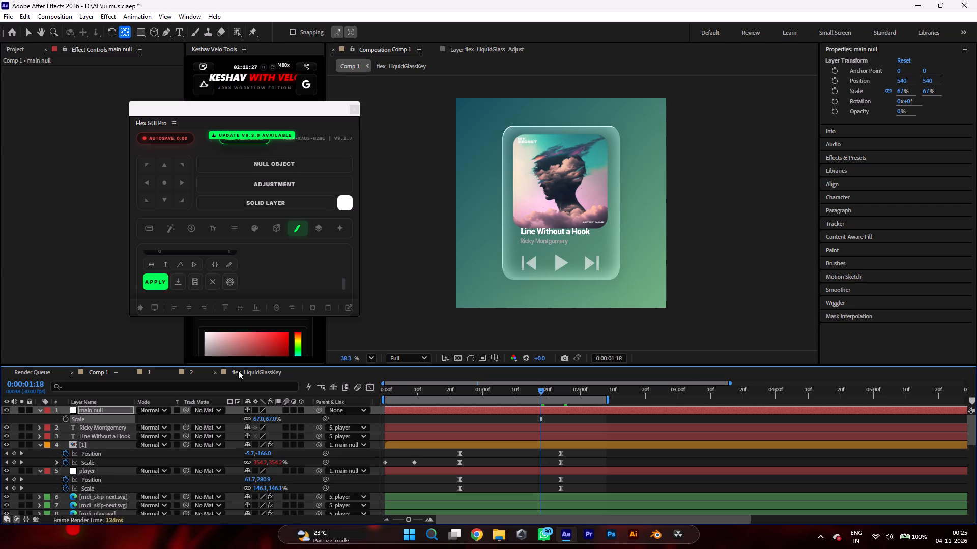
In the flex_LiquidGlassKey comp, set the vertical value of Rectangle 1's Scale keyframe at 0:00:01:24 to 215%.
{"action": "left_click", "coordinate": [238, 370]}
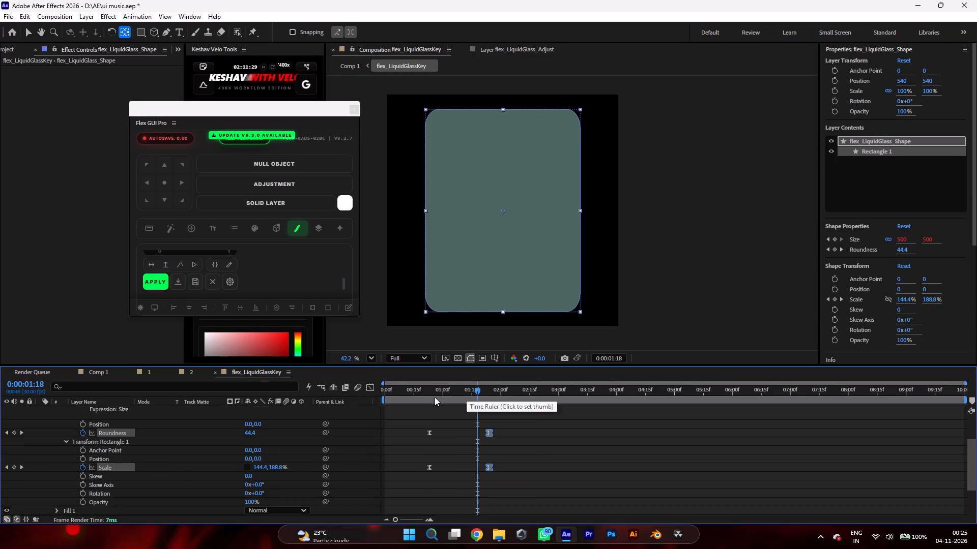
{"action": "left_click", "coordinate": [24, 435]}
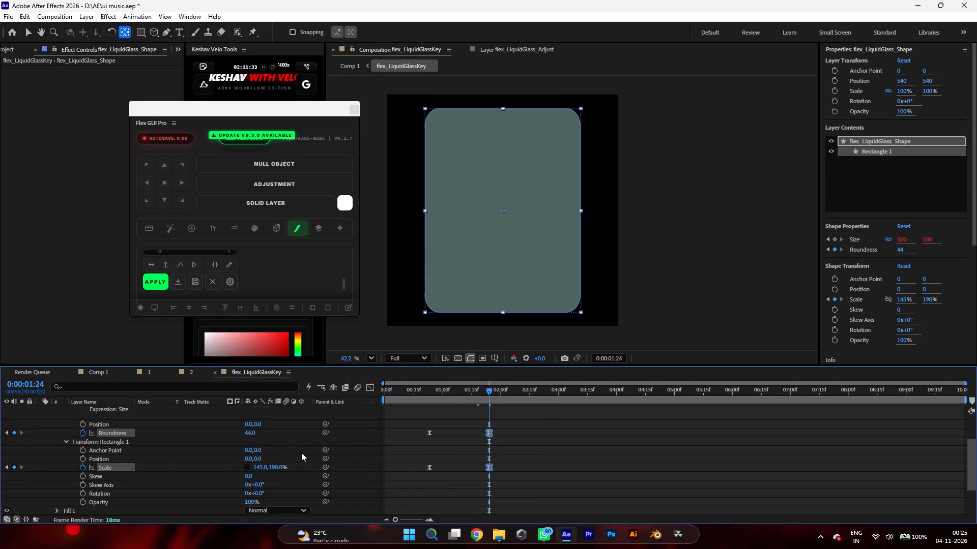
{"action": "left_click", "coordinate": [422, 453]}
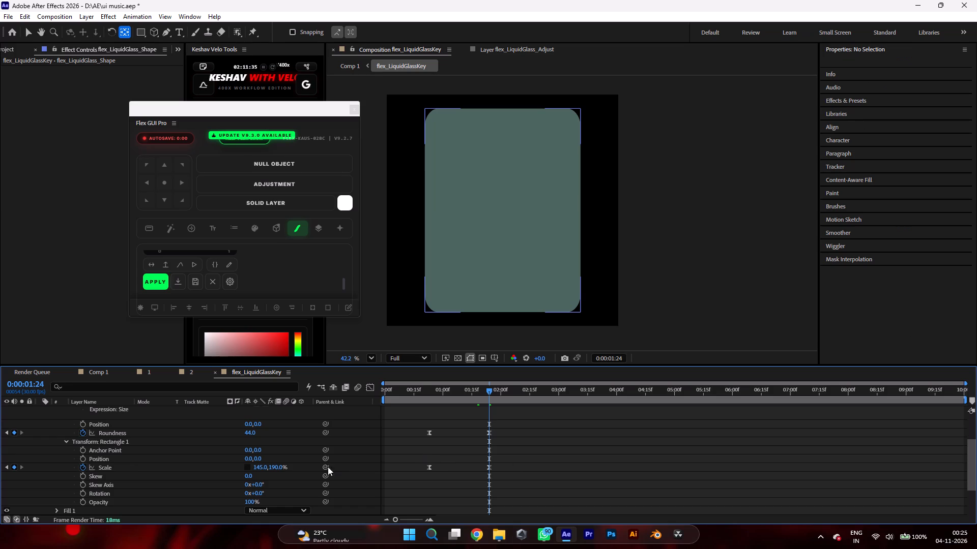
{"action": "left_click_drag", "start_coordinate": [275, 469], "coordinate": [284, 469]}
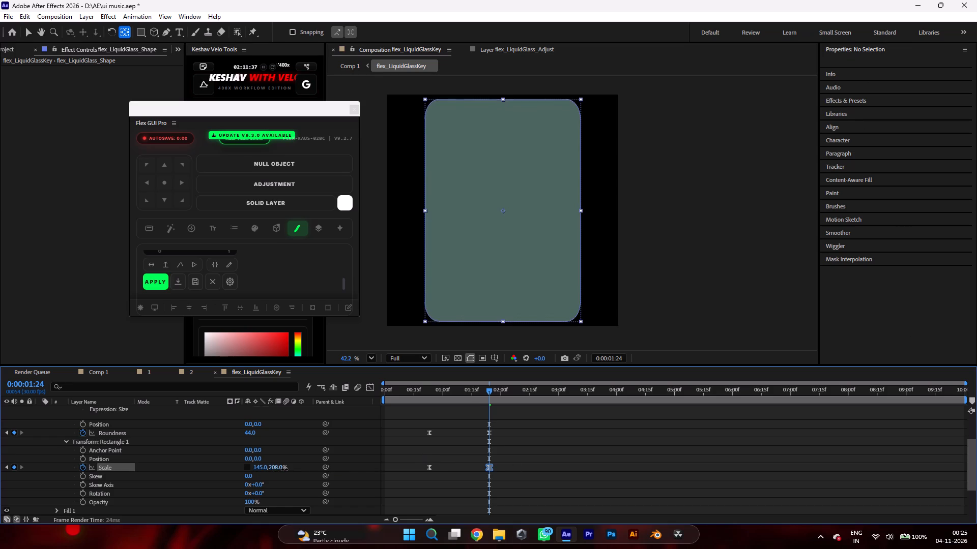
{"action": "left_click_drag", "start_coordinate": [284, 469], "coordinate": [286, 470]}
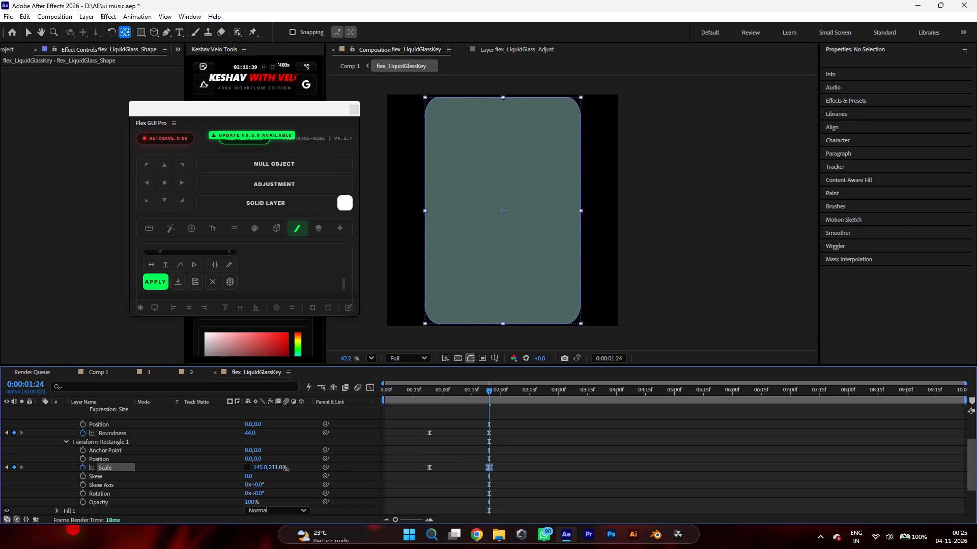
{"action": "left_click_drag", "start_coordinate": [286, 470], "coordinate": [289, 470]}
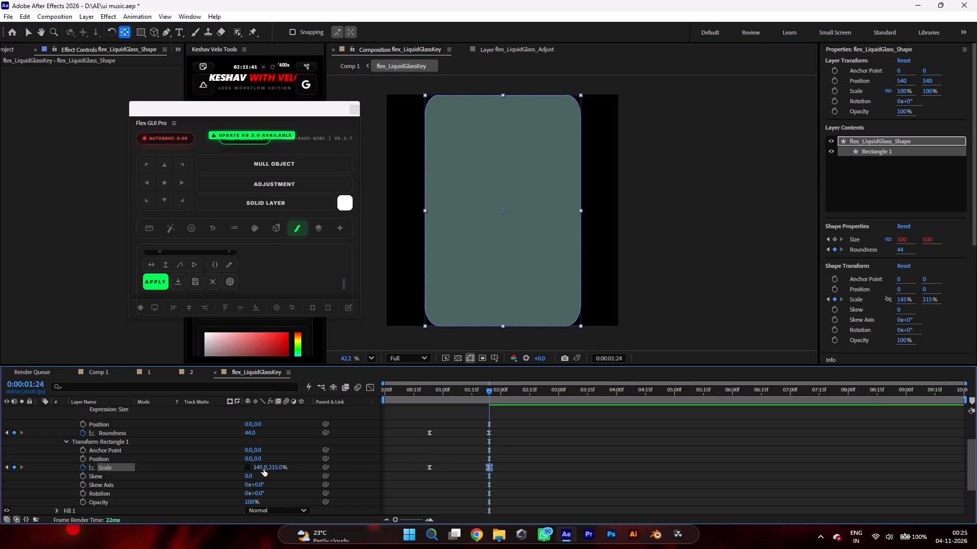
Set the horizontal value of Rectangle 1's Scale keyframe at 0:00:01:24 to 152% and return to Comp 1.
{"action": "left_click_drag", "start_coordinate": [264, 469], "coordinate": [268, 470]}
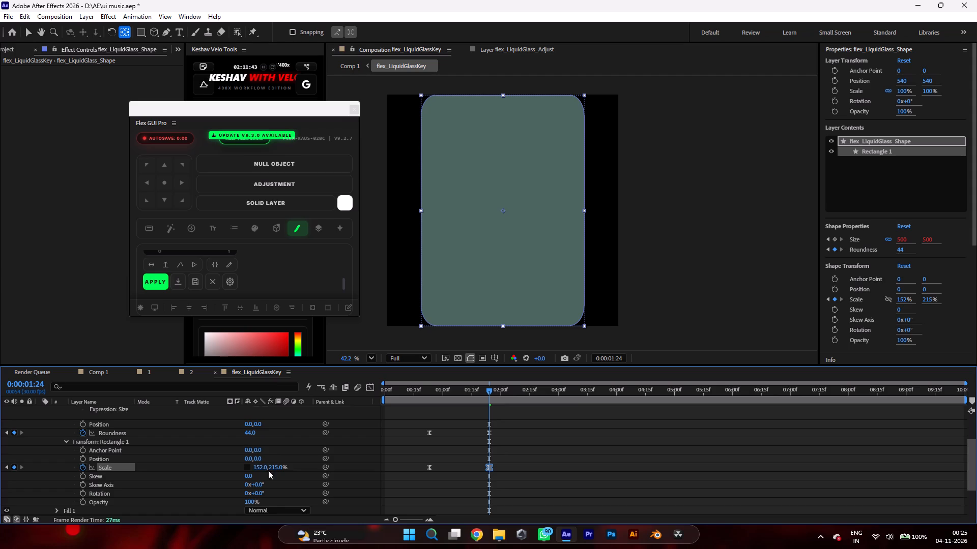
{"action": "left_click", "coordinate": [103, 374]}
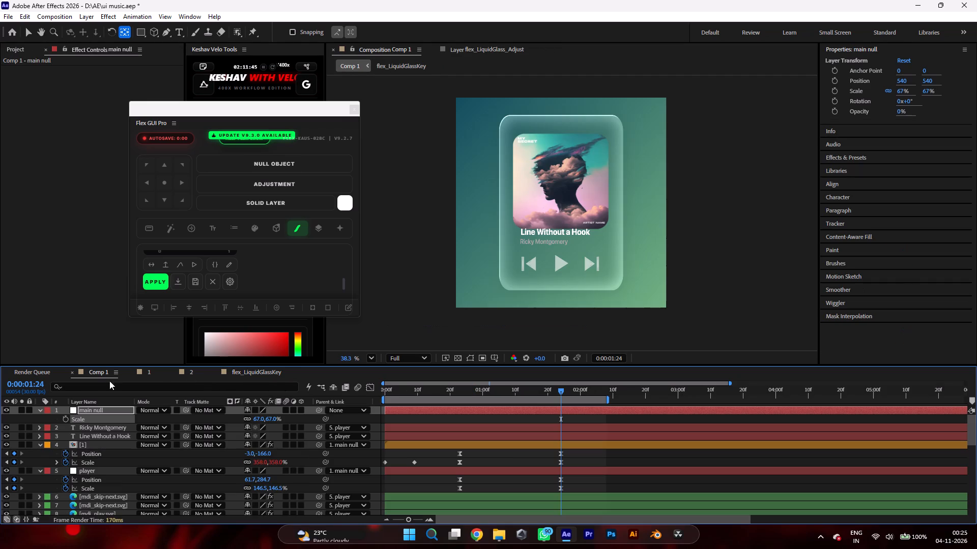
{"action": "left_click", "coordinate": [558, 389]}
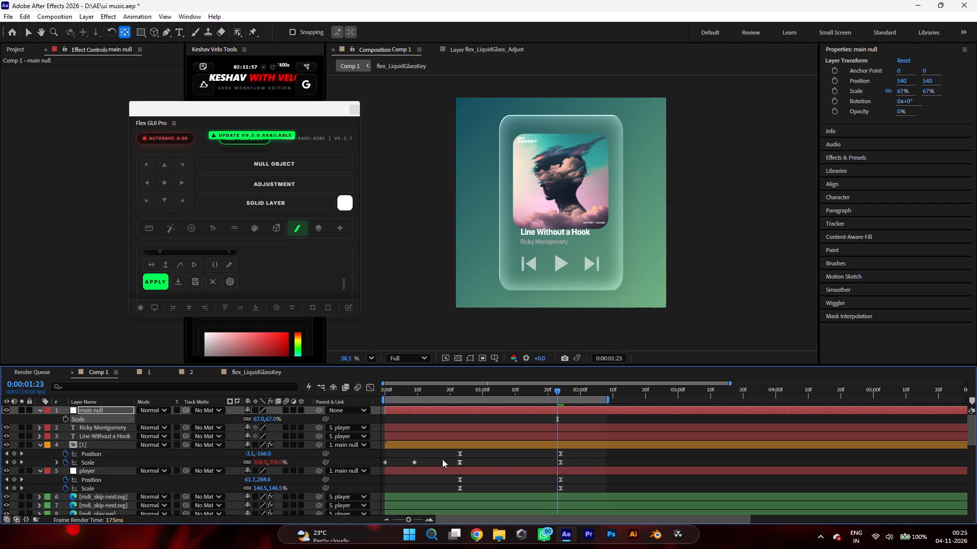
Select every layer in Comp 1 and collapse all their open properties.
{"action": "scroll", "coordinate": [165, 472], "scroll_direction": "up", "scroll_amount": 4}
{"action": "key", "text": "ctrl+a"}
{"action": "key", "text": "u"}
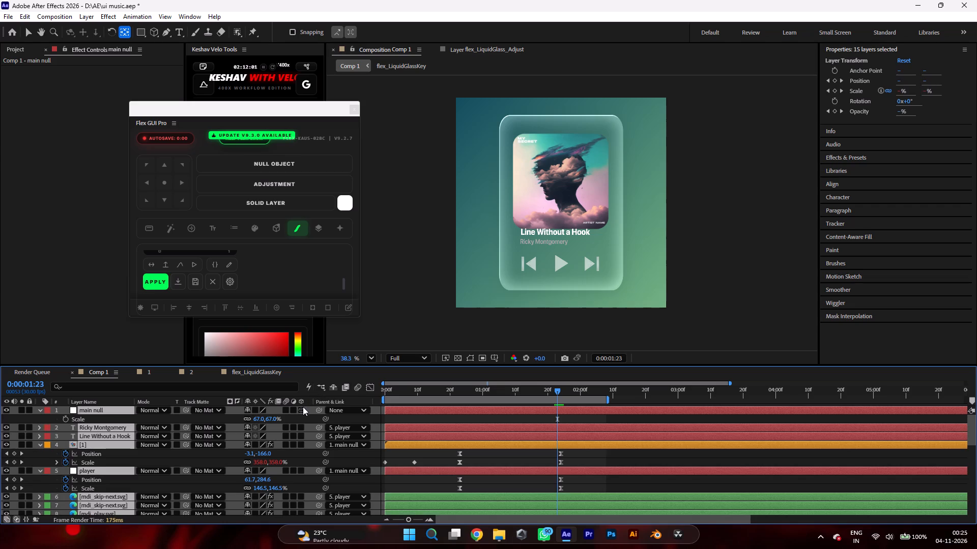
{"action": "key", "text": "u"}
{"action": "key", "text": "u"}
{"action": "scroll", "coordinate": [592, 431], "scroll_direction": "down", "scroll_amount": 3}
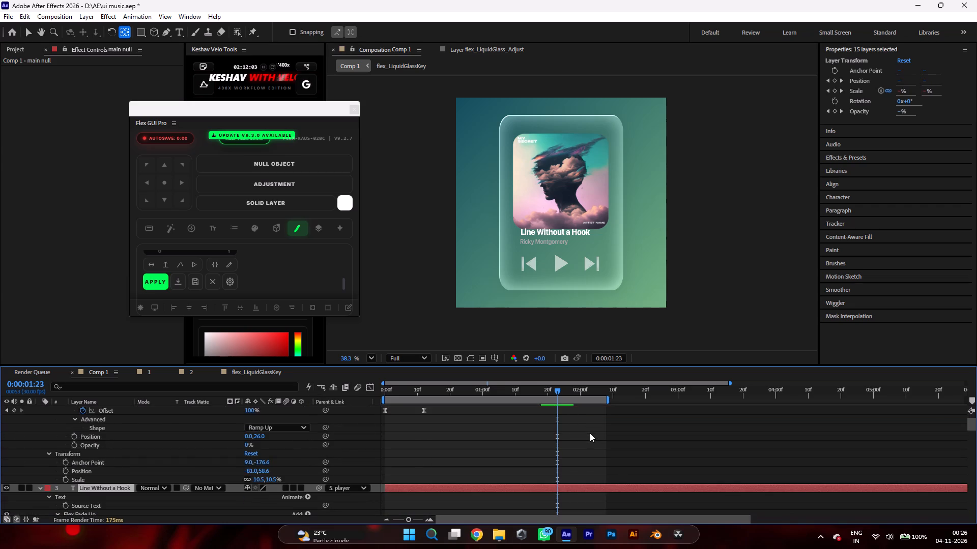
{"action": "scroll", "coordinate": [588, 434], "scroll_direction": "up", "scroll_amount": 3}
{"action": "key", "text": "u"}
Deselect all the layers in Comp 1, closing the solid's layer view if it opens.
{"action": "left_click", "coordinate": [706, 306]}
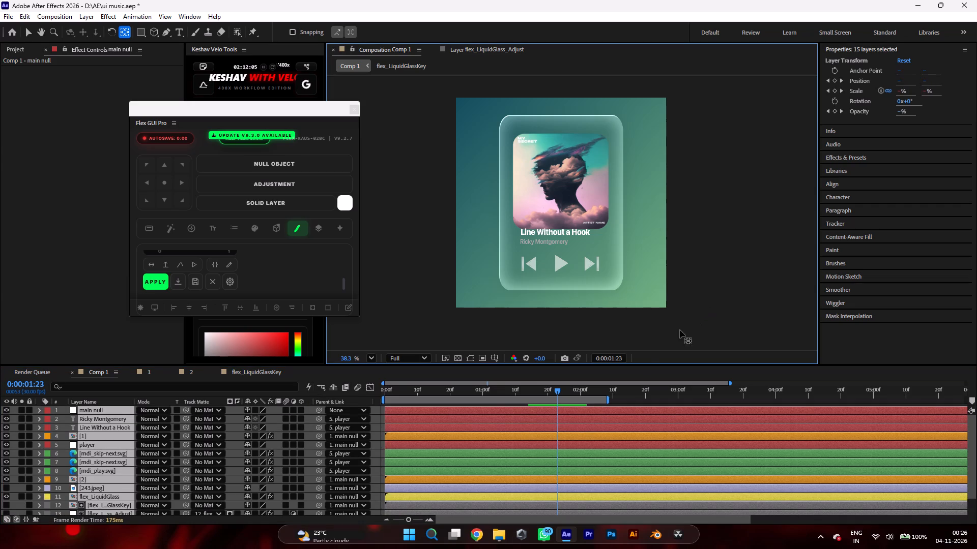
{"action": "key", "text": "v"}
{"action": "left_click", "coordinate": [704, 292]}
{"action": "left_click", "coordinate": [527, 433]}
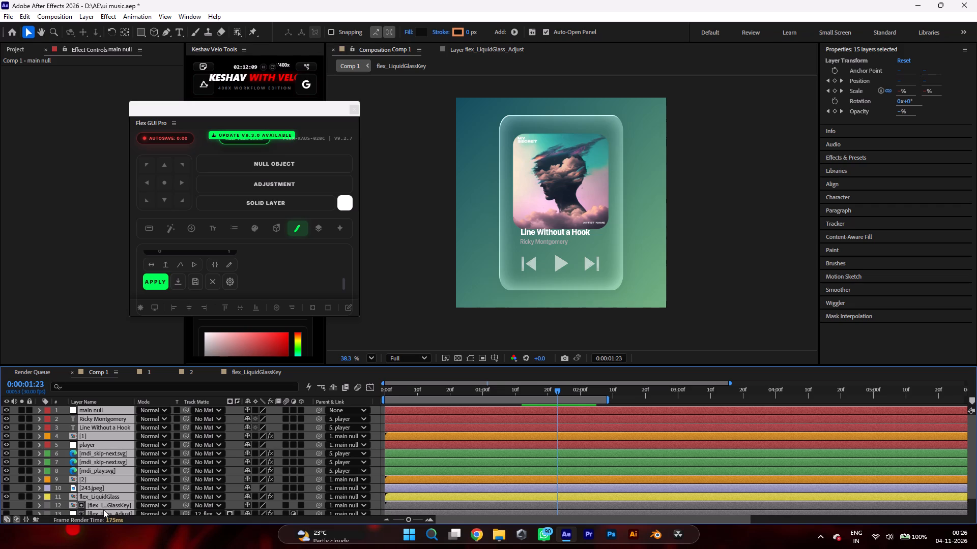
{"action": "left_click", "coordinate": [100, 495]}
{"action": "left_click", "coordinate": [103, 483]}
{"action": "left_click", "coordinate": [395, 278]}
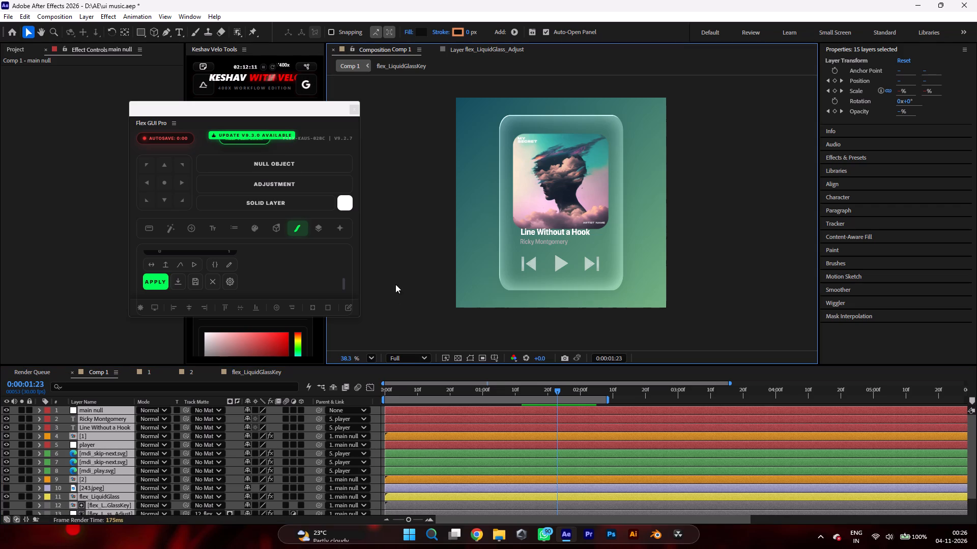
{"action": "left_click", "coordinate": [94, 464]}
{"action": "left_click", "coordinate": [458, 458]}
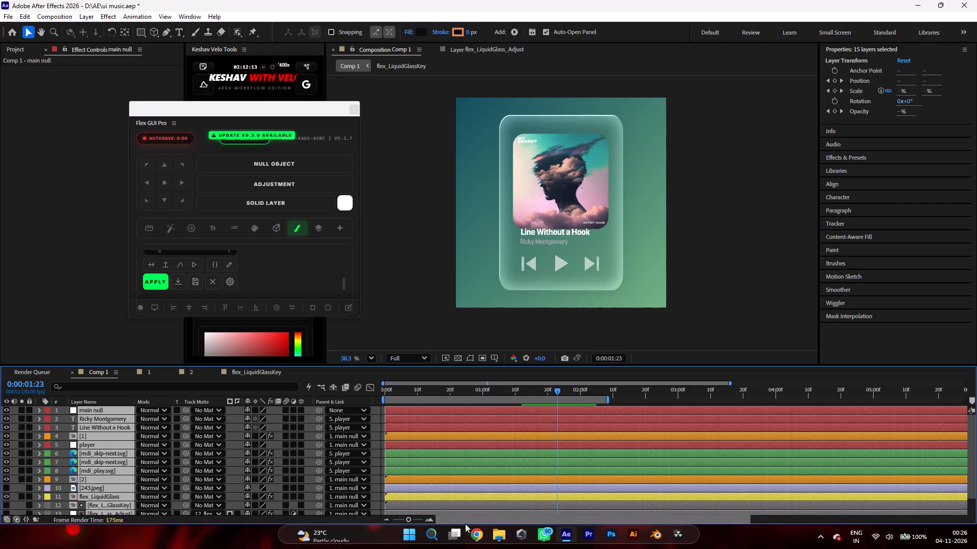
{"action": "left_click_drag", "start_coordinate": [405, 517], "coordinate": [507, 519]}
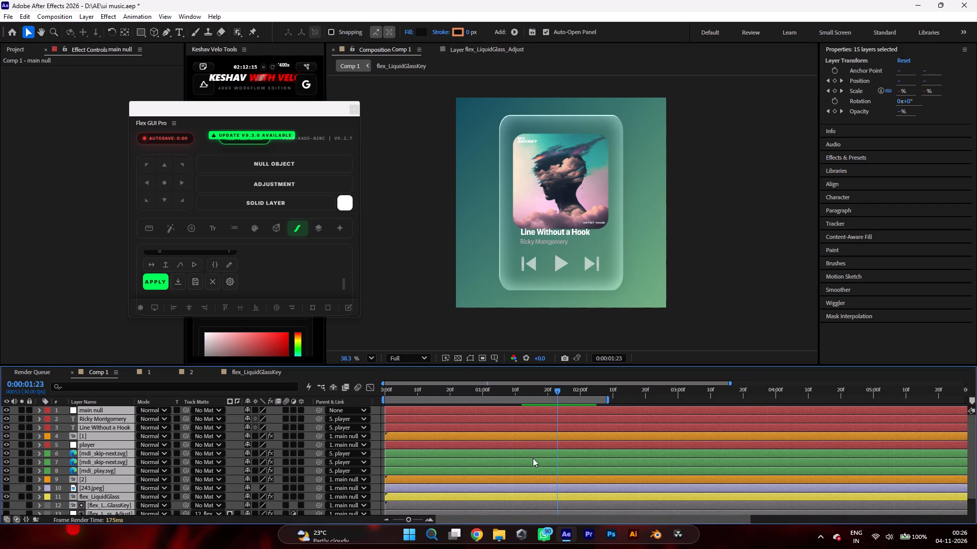
{"action": "left_click_drag", "start_coordinate": [400, 518], "coordinate": [374, 517]}
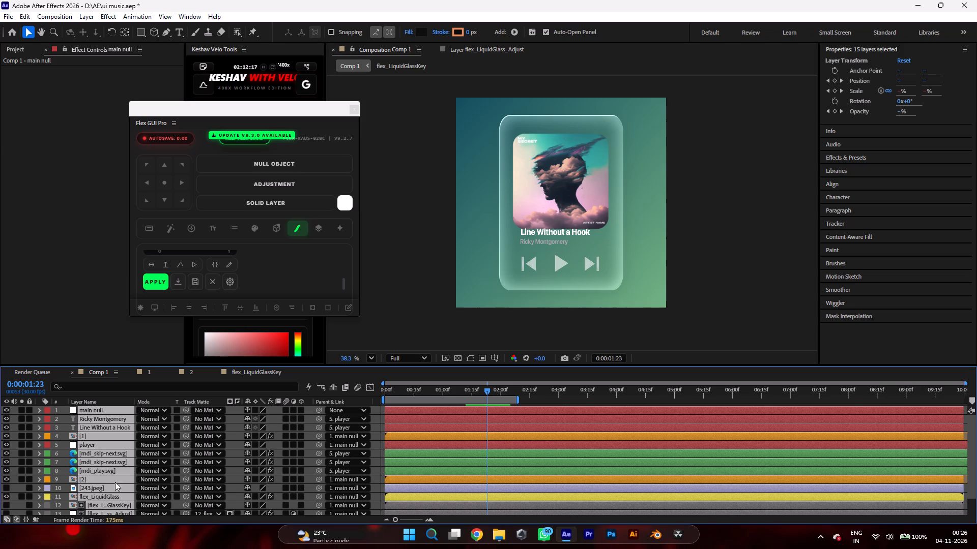
{"action": "left_click", "coordinate": [51, 288]}
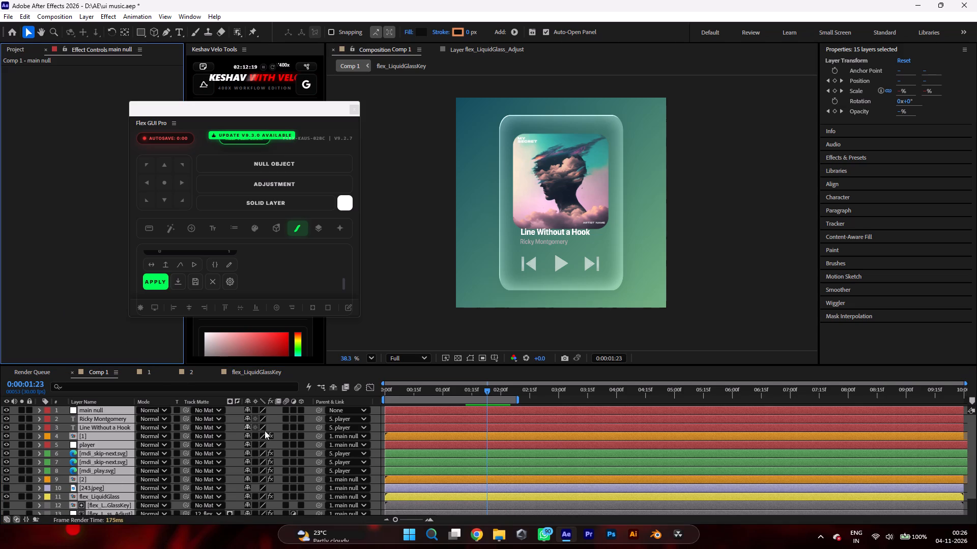
{"action": "scroll", "coordinate": [413, 473], "scroll_direction": "up", "scroll_amount": 4}
{"action": "scroll", "coordinate": [559, 429], "scroll_direction": "up", "scroll_amount": 3}
{"action": "left_click", "coordinate": [497, 263]}
{"action": "left_click", "coordinate": [548, 243]}
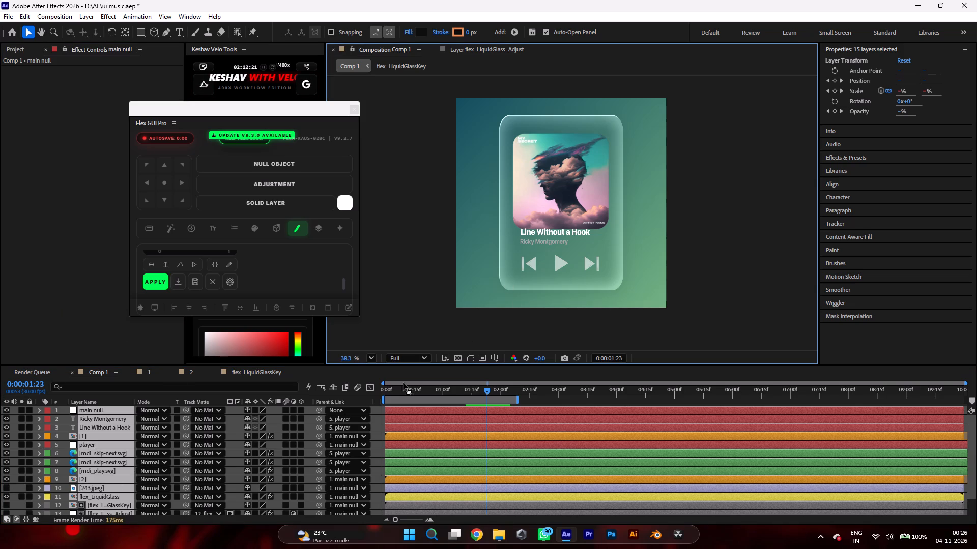
{"action": "left_click", "coordinate": [74, 463]}
{"action": "double_click", "coordinate": [98, 457]}
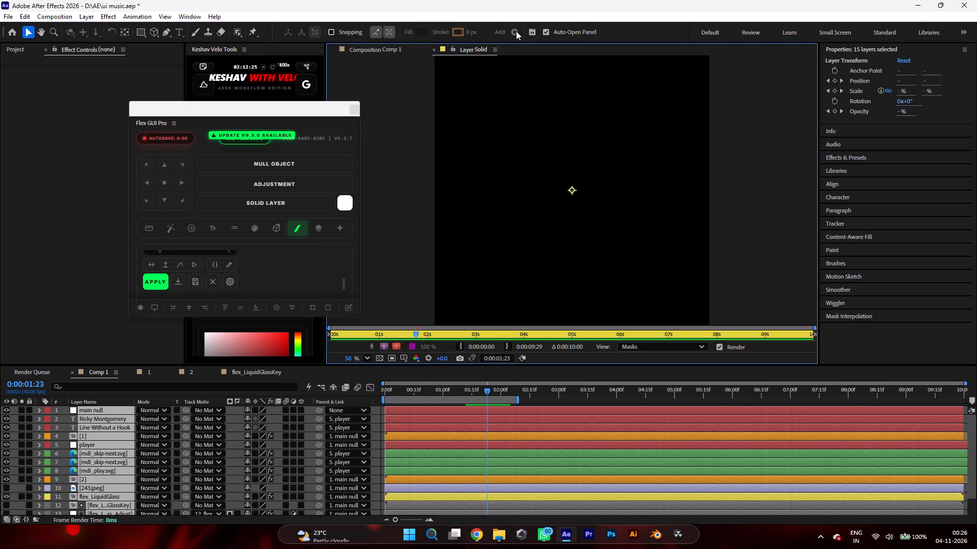
{"action": "left_click", "coordinate": [435, 51]}
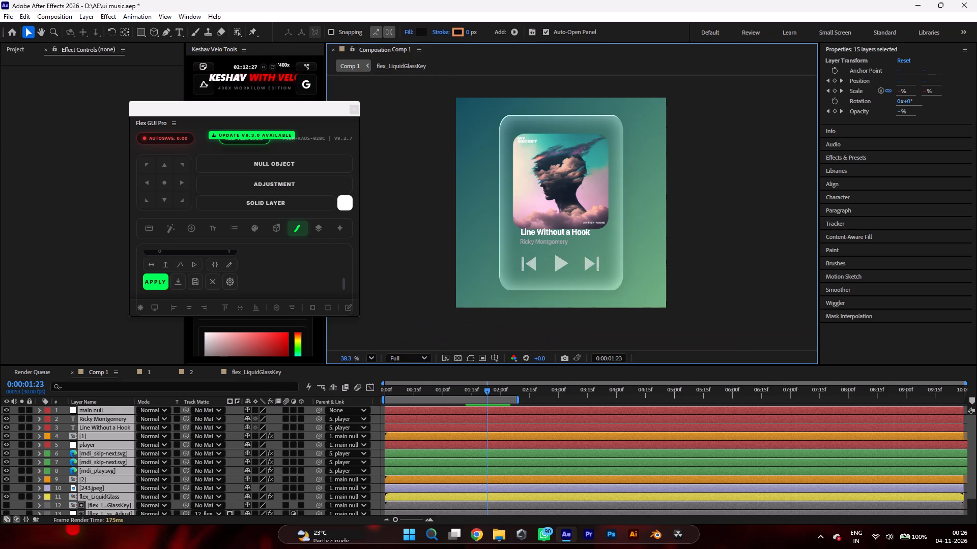
{"action": "left_click", "coordinate": [277, 441]}
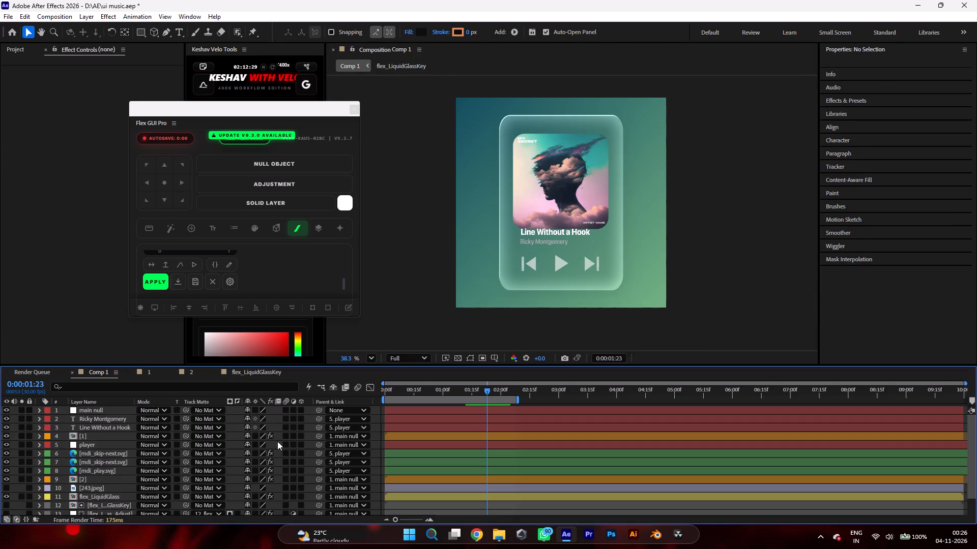
Reveal the keyframed properties of album art layer [1] and set its vertical Position to -210 at 0:00:01:24.
{"action": "left_click", "coordinate": [102, 433]}
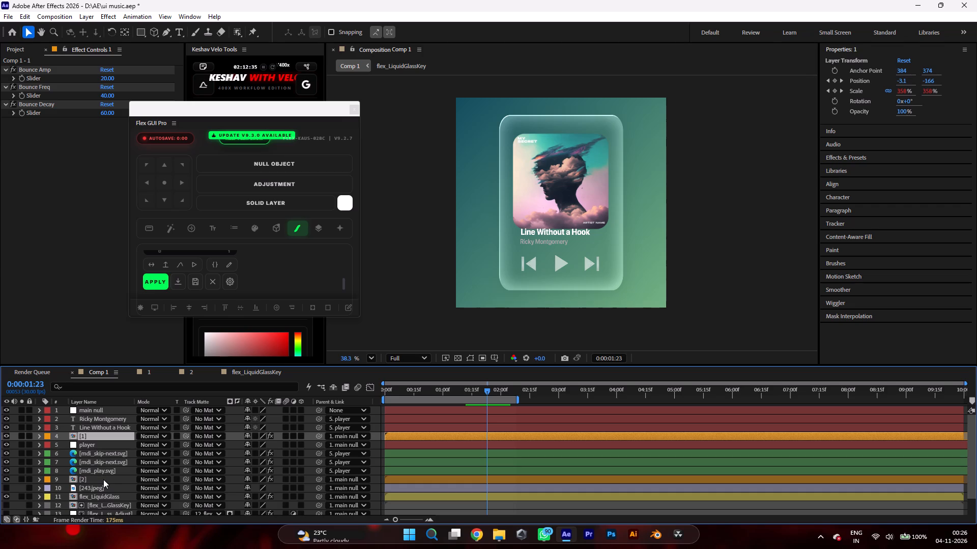
{"action": "key", "text": "u"}
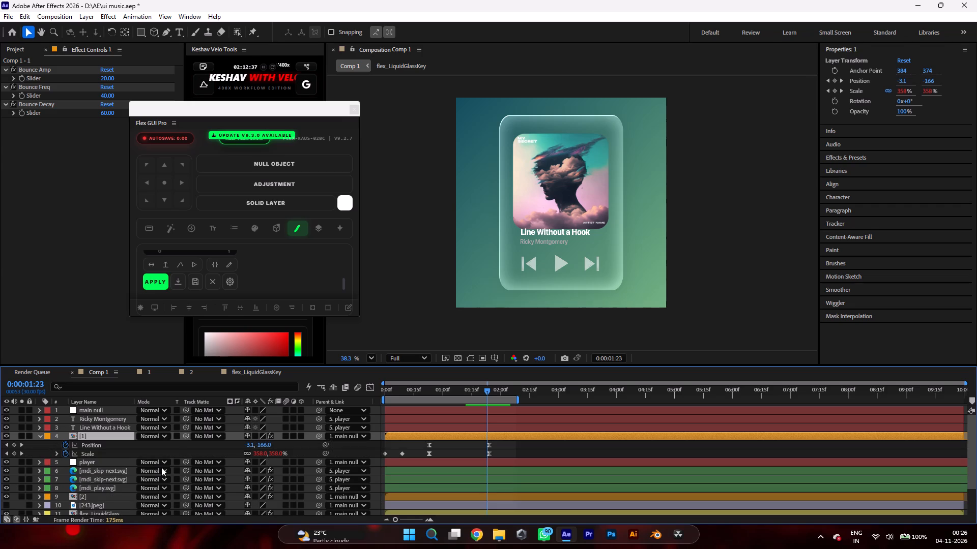
{"action": "left_click", "coordinate": [487, 391]}
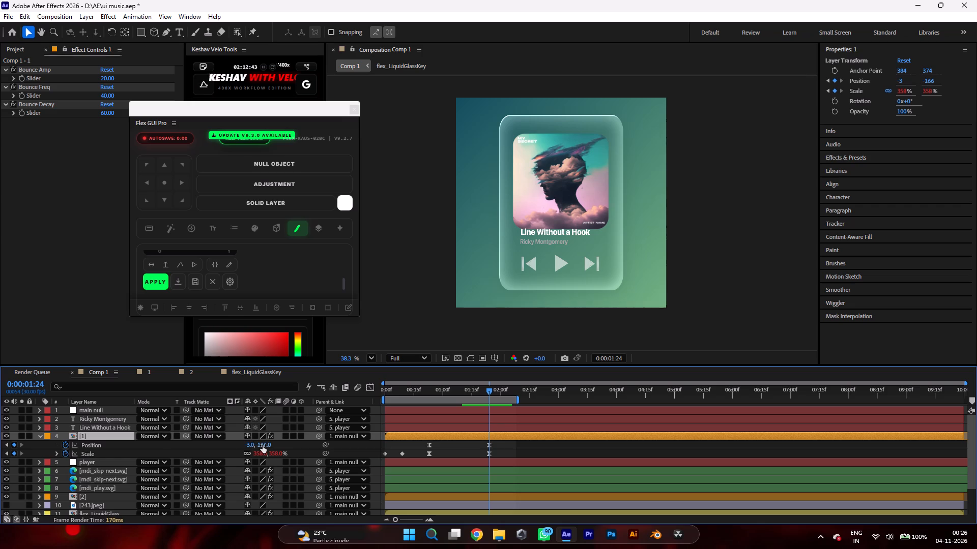
{"action": "left_click_drag", "start_coordinate": [263, 445], "coordinate": [264, 446]}
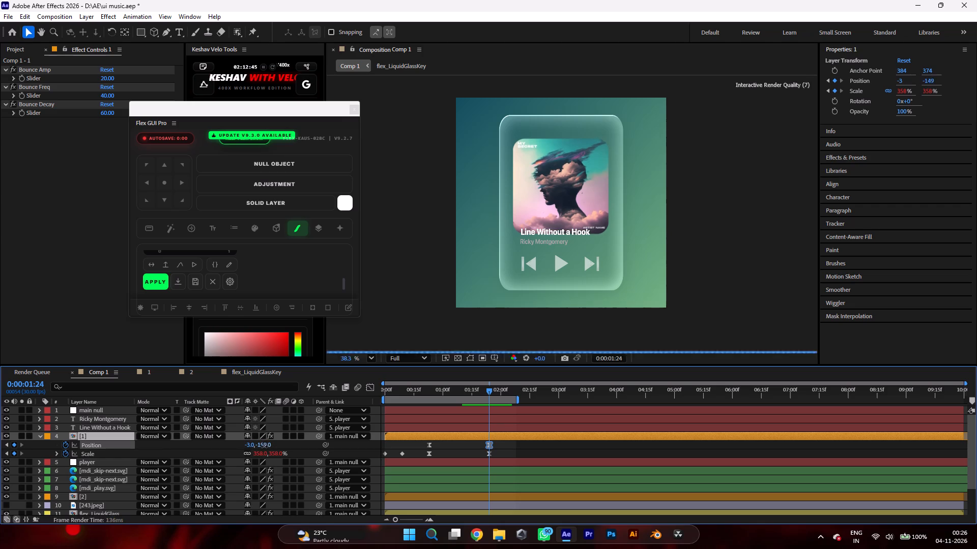
{"action": "left_click_drag", "start_coordinate": [264, 446], "coordinate": [245, 447]}
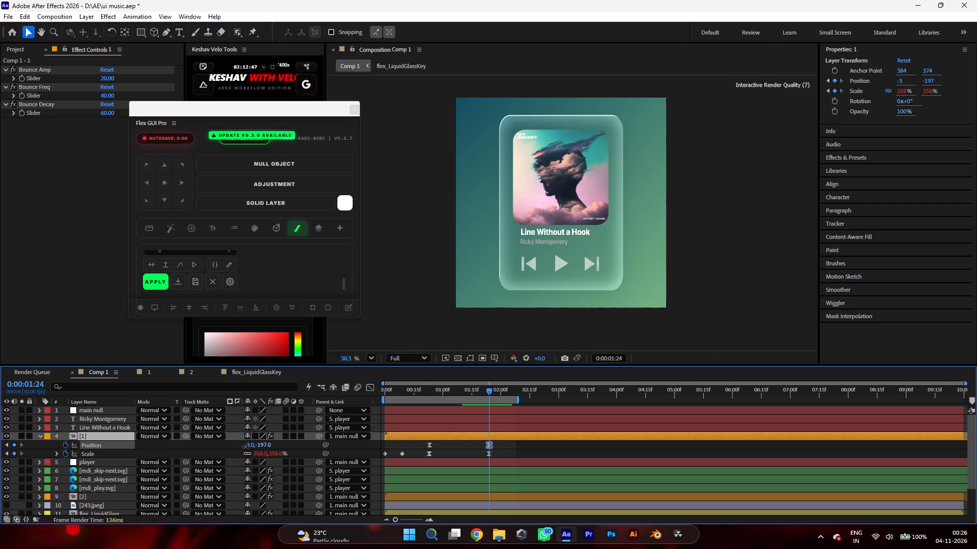
{"action": "left_click_drag", "start_coordinate": [245, 447], "coordinate": [238, 447]}
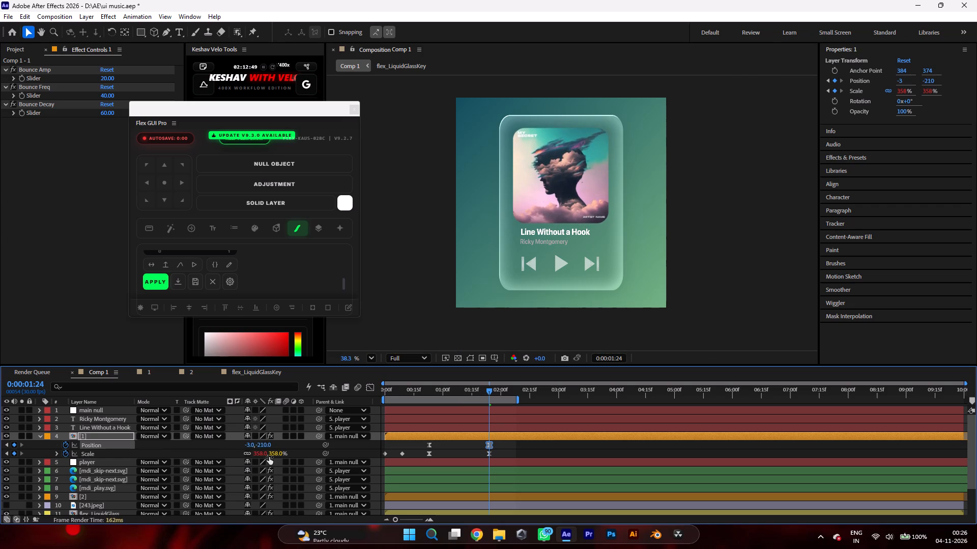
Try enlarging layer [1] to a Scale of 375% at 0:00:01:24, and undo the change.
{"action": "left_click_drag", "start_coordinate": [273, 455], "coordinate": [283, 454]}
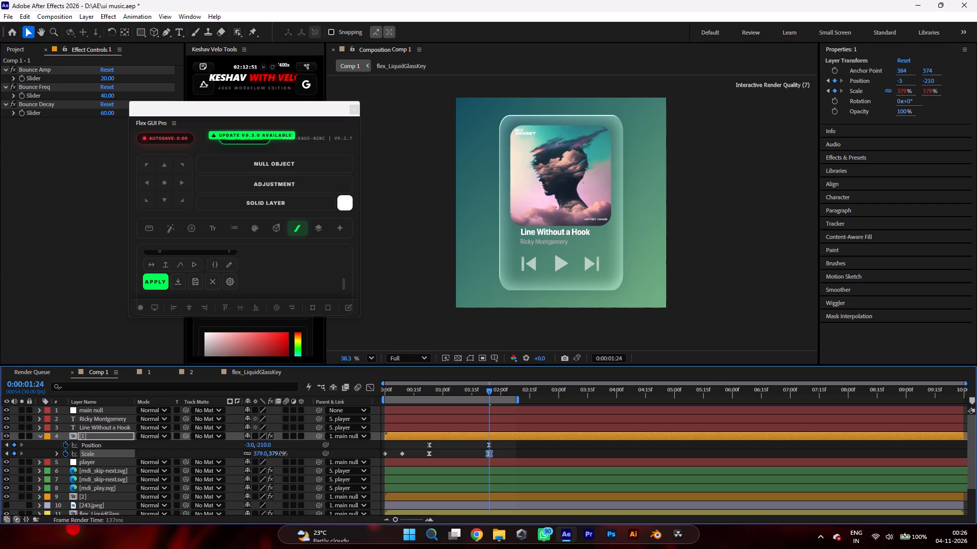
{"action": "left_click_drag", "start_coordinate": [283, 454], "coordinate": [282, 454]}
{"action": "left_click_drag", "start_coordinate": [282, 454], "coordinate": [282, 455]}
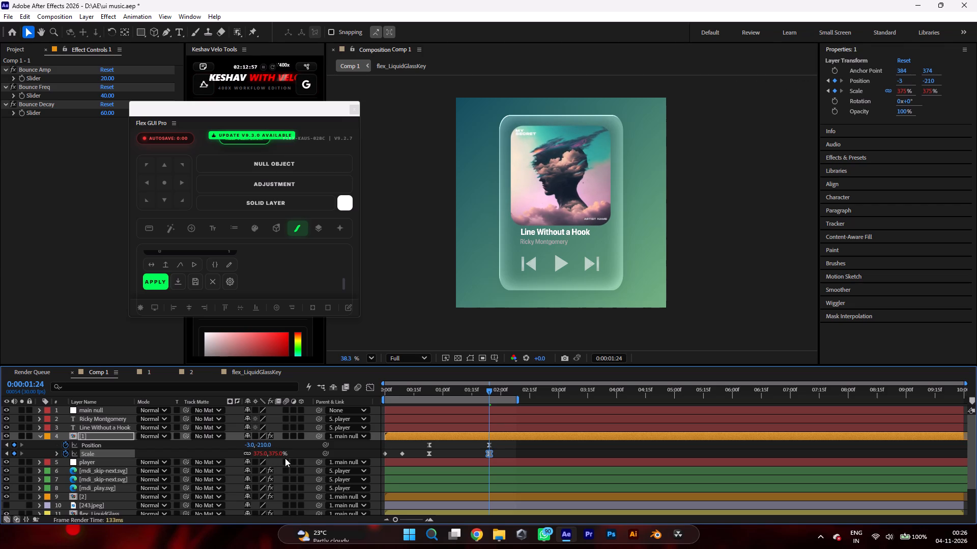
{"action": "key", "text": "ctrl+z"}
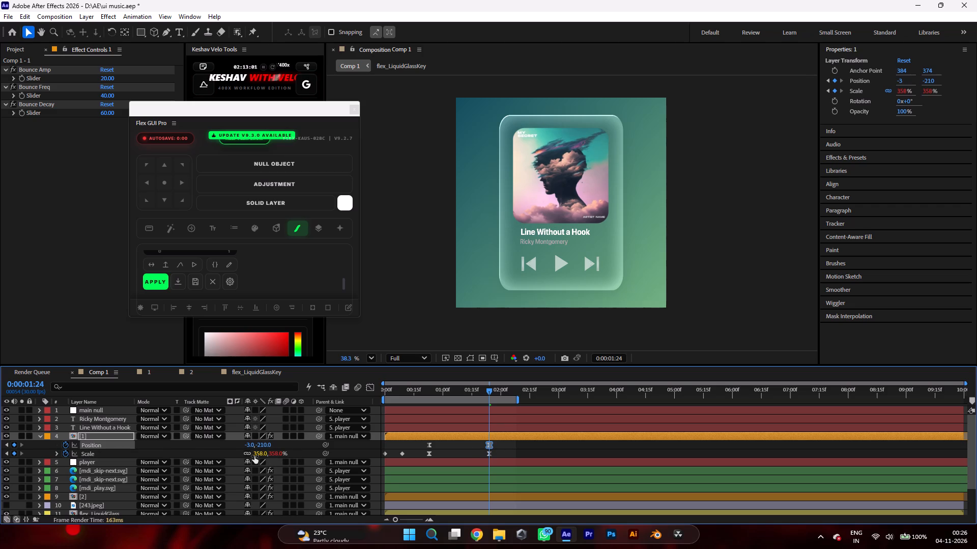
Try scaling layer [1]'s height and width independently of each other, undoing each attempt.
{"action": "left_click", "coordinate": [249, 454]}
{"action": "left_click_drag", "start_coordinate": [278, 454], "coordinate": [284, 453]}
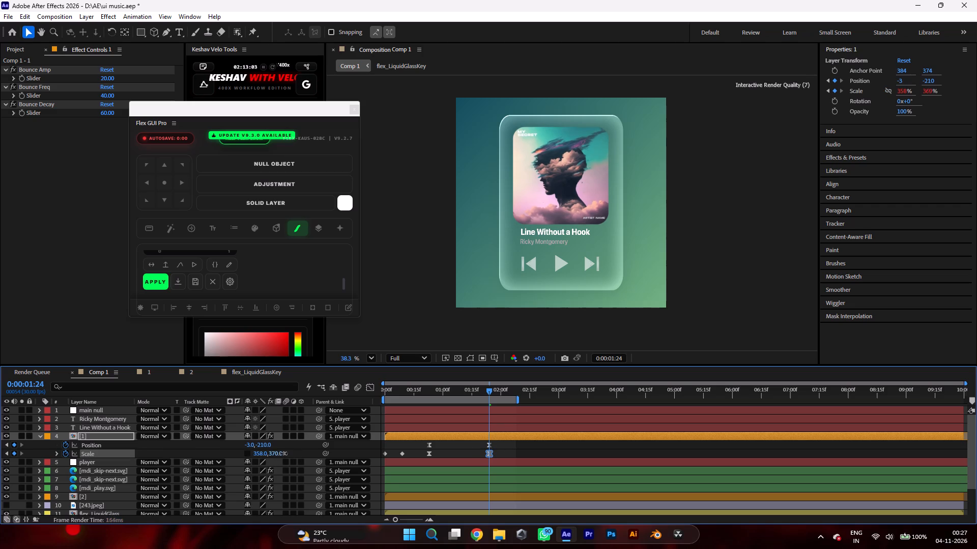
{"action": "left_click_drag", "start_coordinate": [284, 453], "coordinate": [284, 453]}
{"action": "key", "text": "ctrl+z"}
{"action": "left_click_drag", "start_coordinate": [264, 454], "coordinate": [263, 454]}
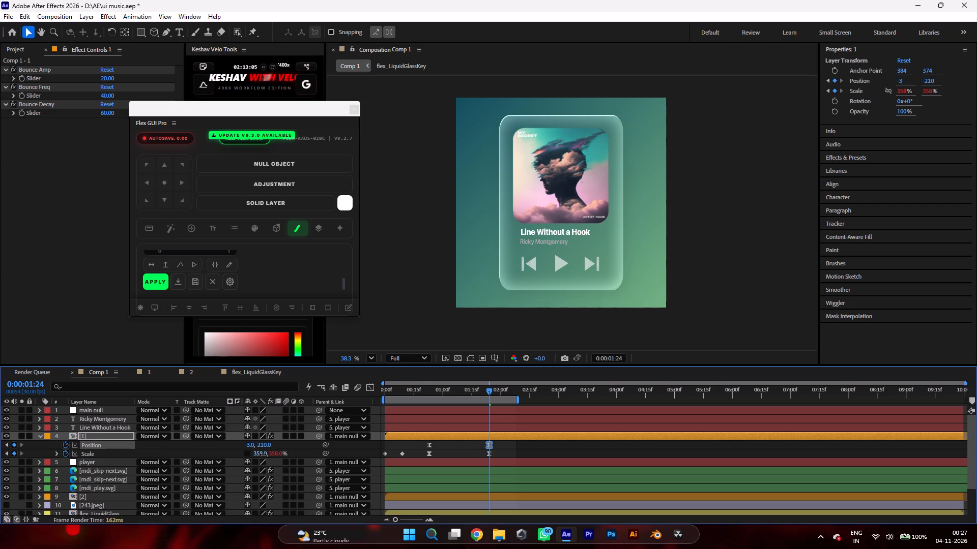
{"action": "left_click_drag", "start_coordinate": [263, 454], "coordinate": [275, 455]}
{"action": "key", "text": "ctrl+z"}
Raise layer [1] within the card by setting its vertical Position at 0:00:01:24 to -243.
{"action": "left_click_drag", "start_coordinate": [267, 446], "coordinate": [271, 447]}
{"action": "left_click_drag", "start_coordinate": [271, 447], "coordinate": [250, 447]}
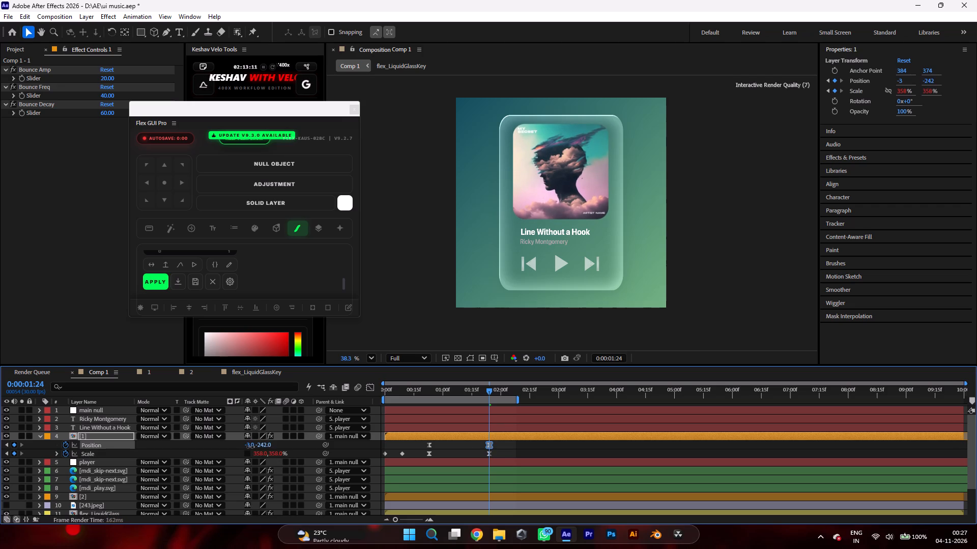
{"action": "left_click_drag", "start_coordinate": [250, 447], "coordinate": [245, 447]}
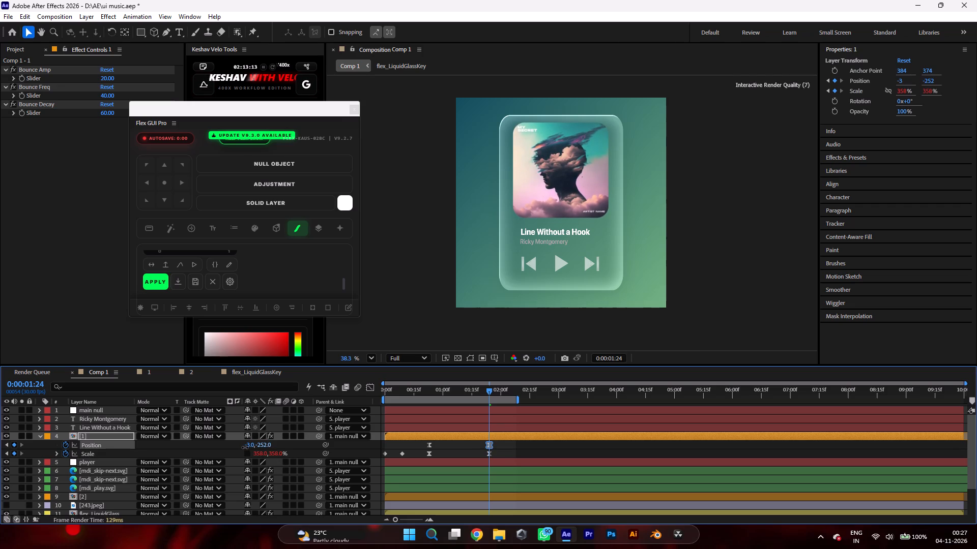
{"action": "left_click_drag", "start_coordinate": [245, 447], "coordinate": [249, 447]}
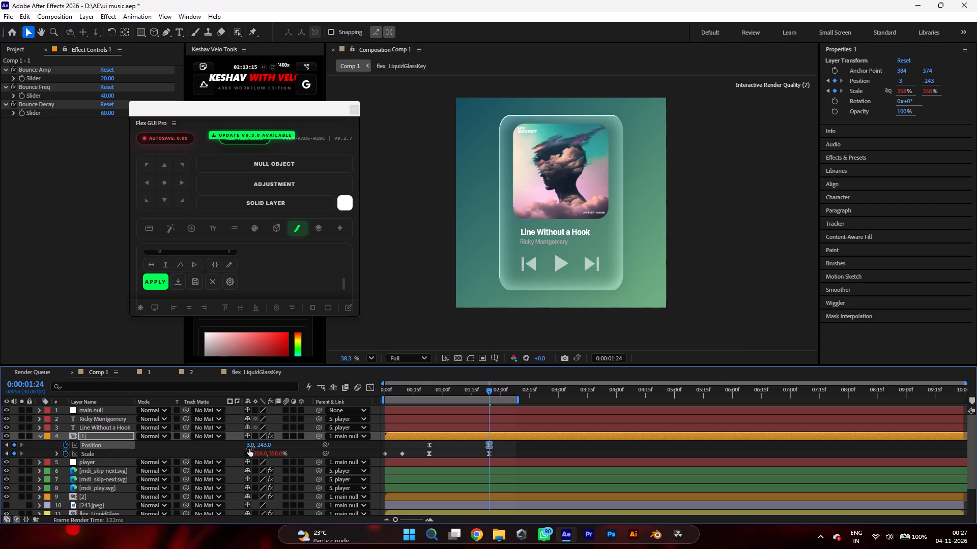
Open precomp [1] and expand Shape Layer 2 down to Rectangle Path 1's Size, Position and Roundness properties.
{"action": "double_click", "coordinate": [106, 435]}
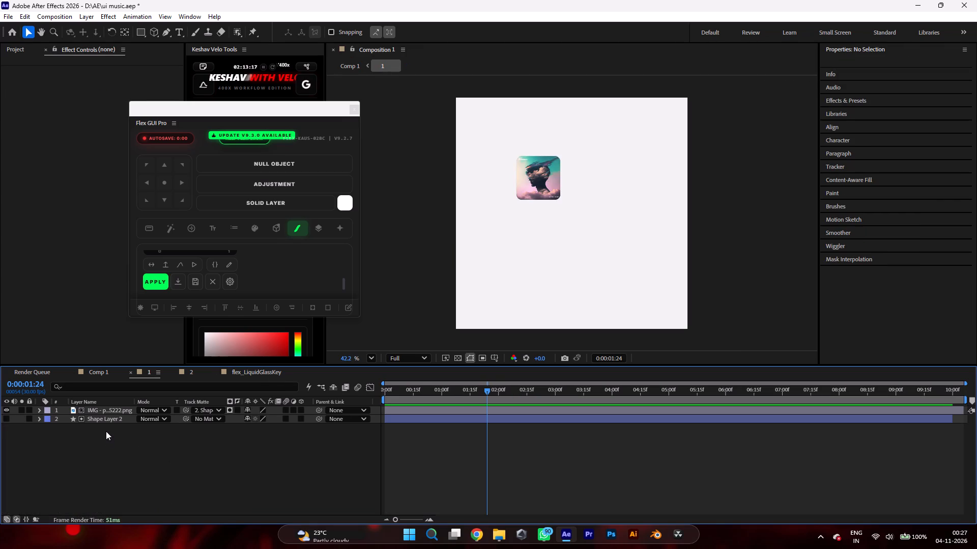
{"action": "left_click", "coordinate": [99, 410]}
{"action": "left_click", "coordinate": [101, 421]}
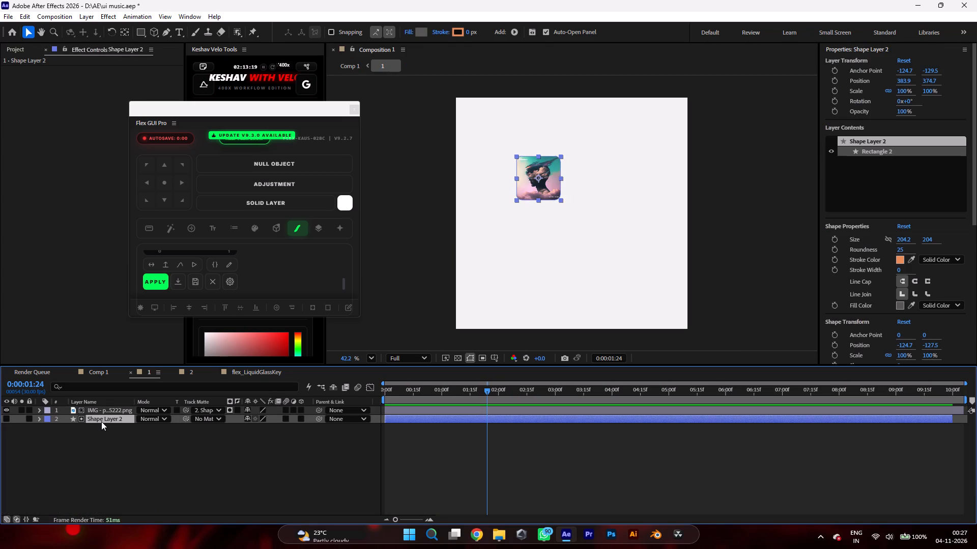
{"action": "scroll", "coordinate": [487, 200], "scroll_direction": "up", "scroll_amount": 5}
{"action": "scroll", "coordinate": [537, 157], "scroll_direction": "up", "scroll_amount": 4}
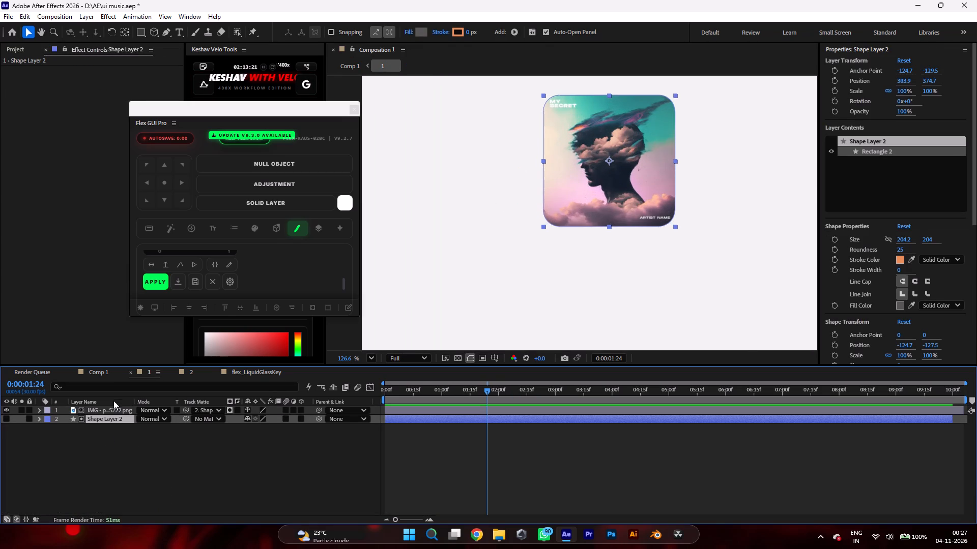
{"action": "left_click", "coordinate": [39, 419]}
{"action": "left_click", "coordinate": [51, 428]}
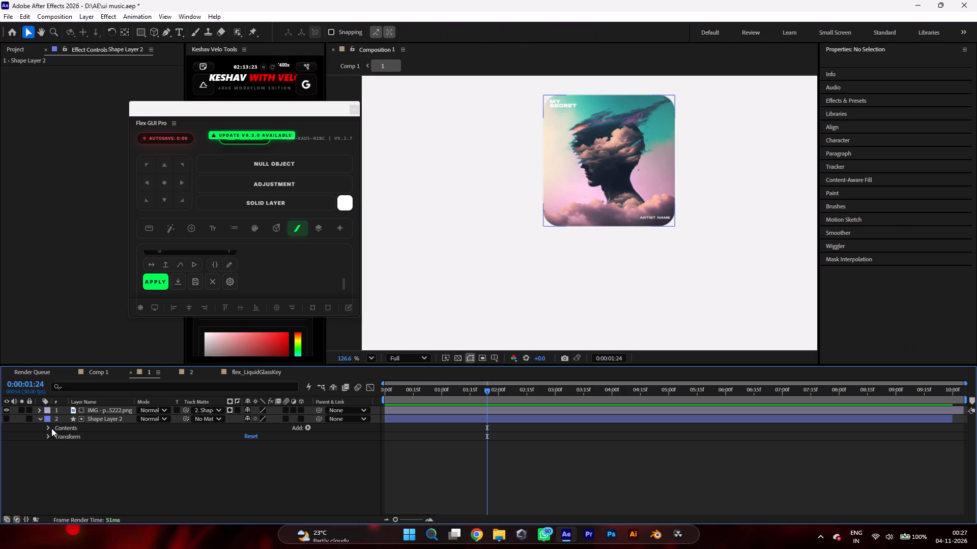
{"action": "left_click", "coordinate": [52, 428]}
{"action": "left_click", "coordinate": [51, 427]}
{"action": "left_click", "coordinate": [57, 434]}
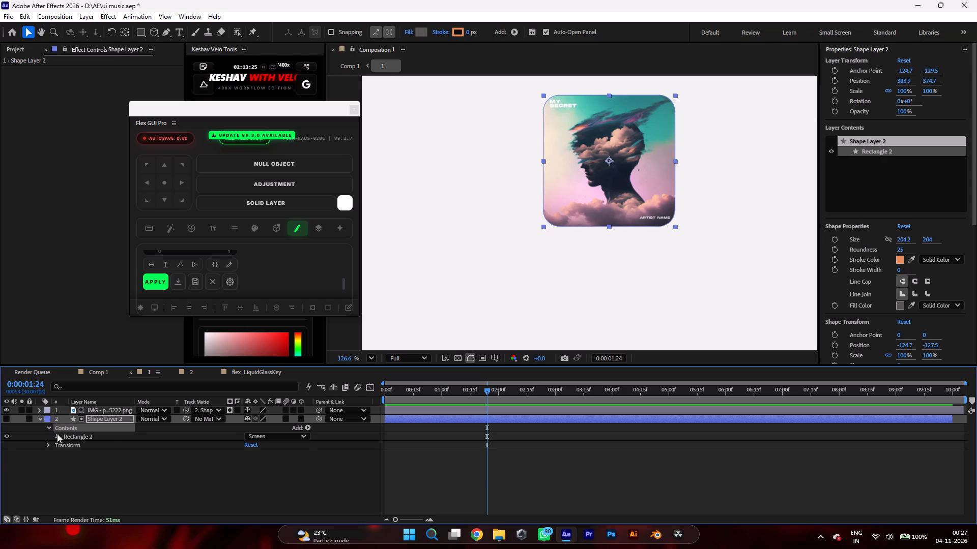
{"action": "left_click", "coordinate": [64, 445]}
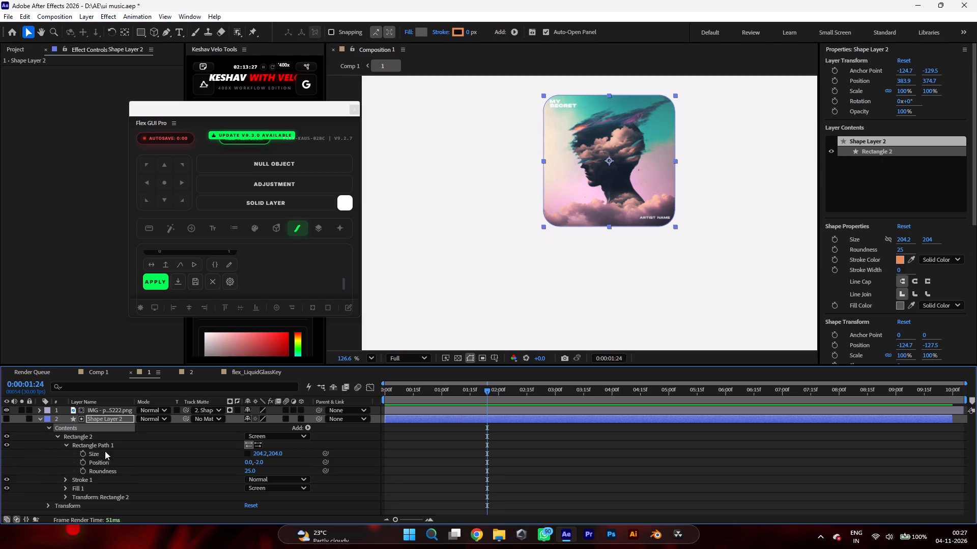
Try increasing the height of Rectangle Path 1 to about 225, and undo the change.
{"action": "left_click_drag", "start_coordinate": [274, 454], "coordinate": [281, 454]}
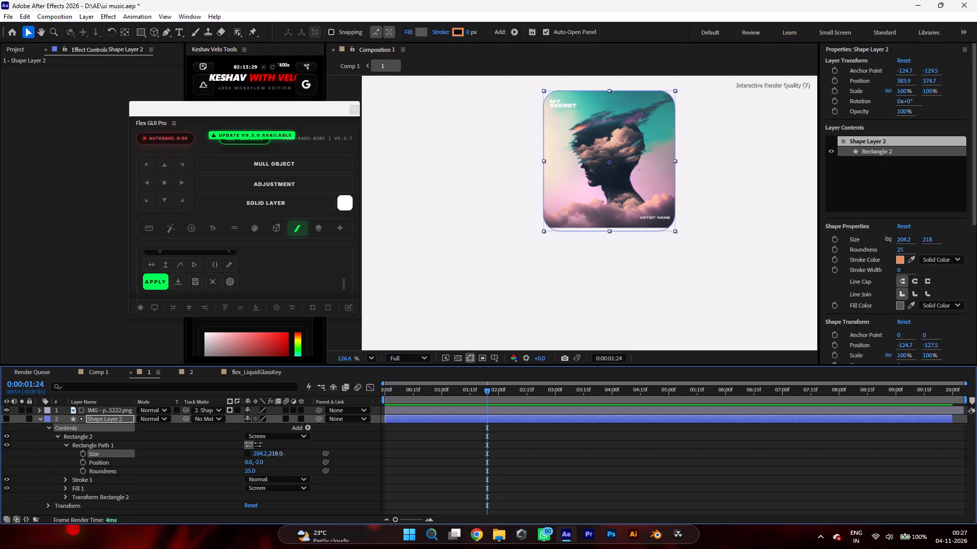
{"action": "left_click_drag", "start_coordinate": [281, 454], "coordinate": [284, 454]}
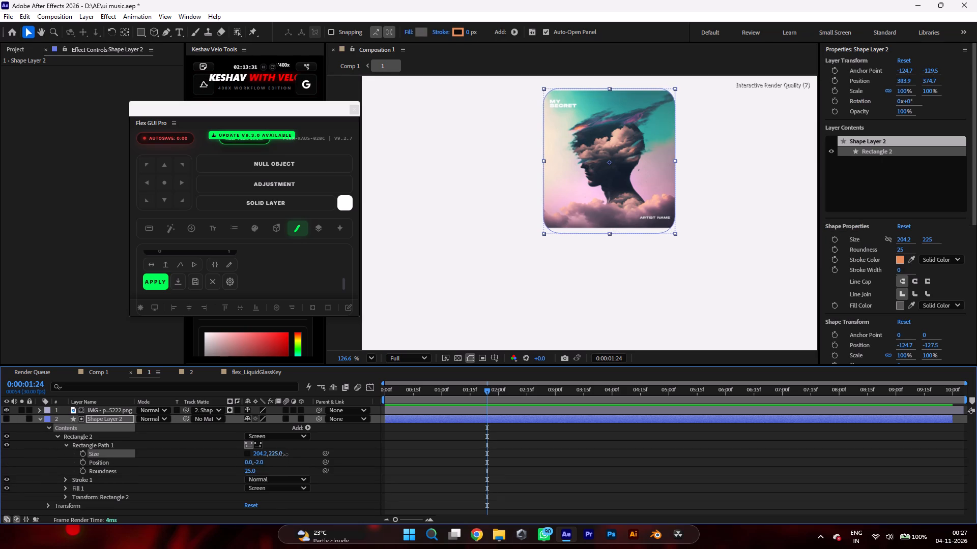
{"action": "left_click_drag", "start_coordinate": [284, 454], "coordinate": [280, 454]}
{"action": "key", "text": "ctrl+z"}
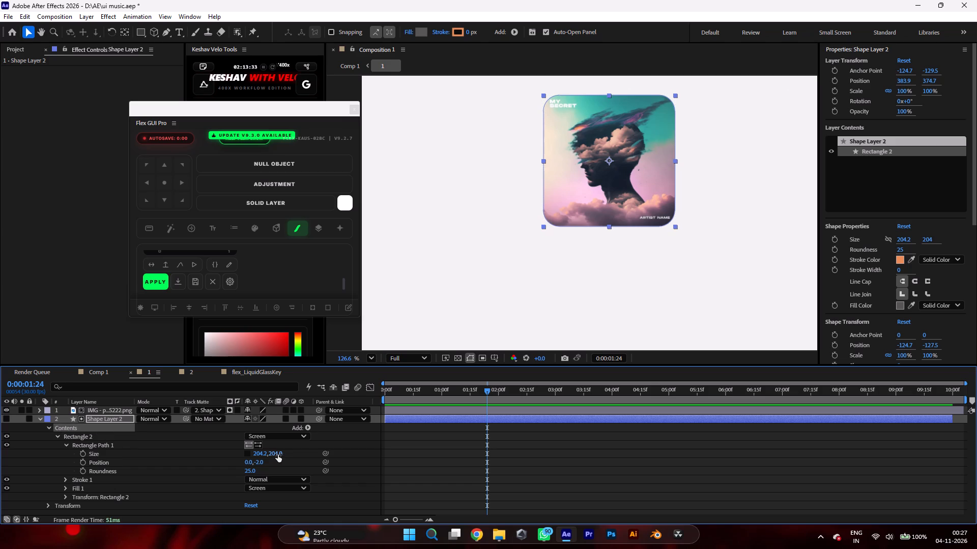
Set the width of Rectangle Path 1 to 209.2.
{"action": "left_click", "coordinate": [256, 456]}
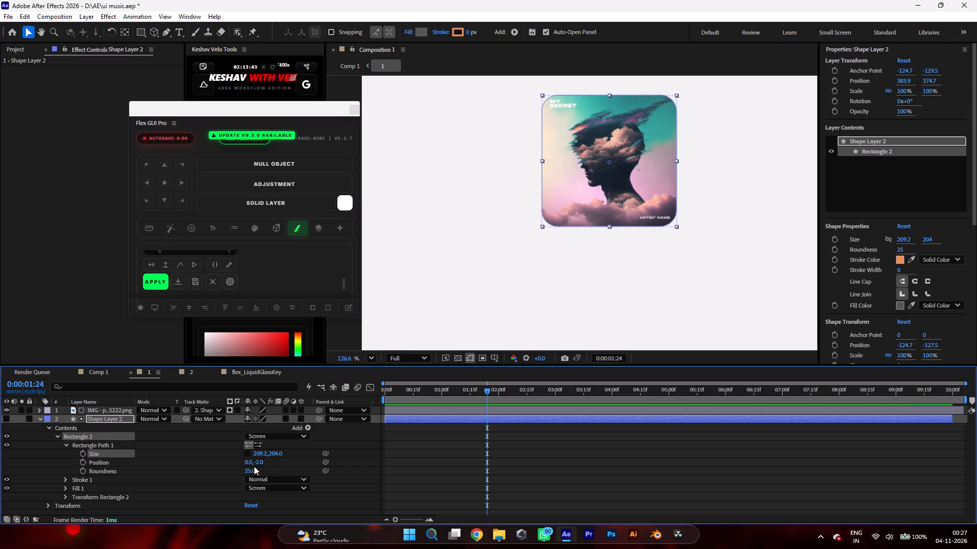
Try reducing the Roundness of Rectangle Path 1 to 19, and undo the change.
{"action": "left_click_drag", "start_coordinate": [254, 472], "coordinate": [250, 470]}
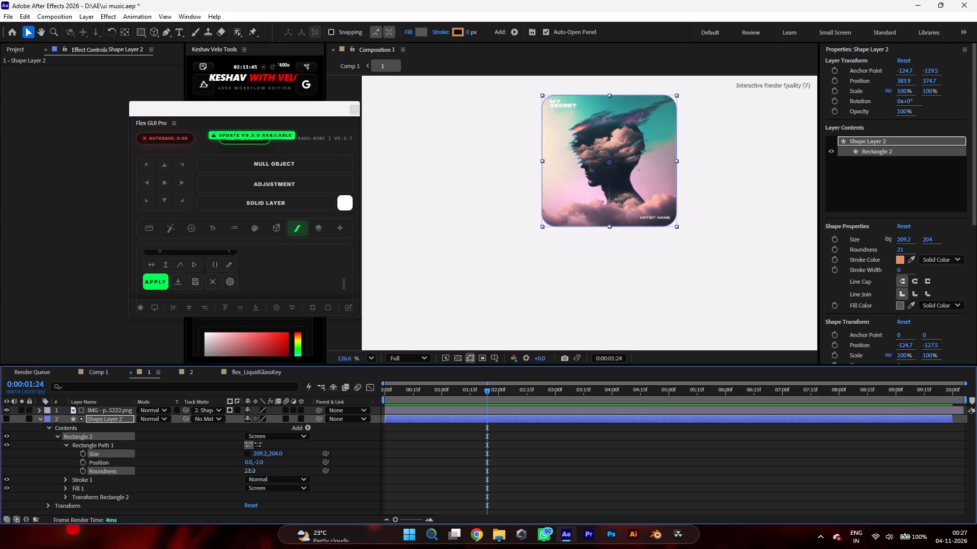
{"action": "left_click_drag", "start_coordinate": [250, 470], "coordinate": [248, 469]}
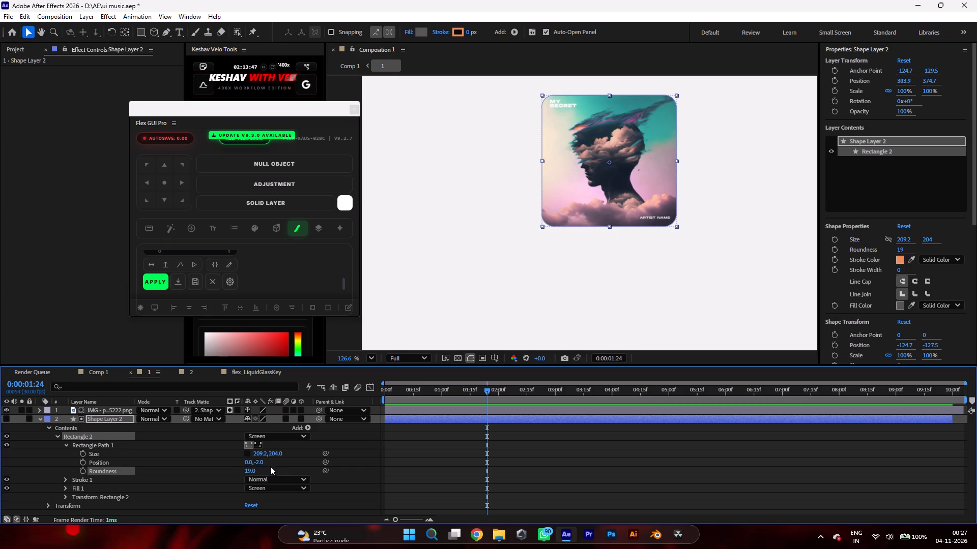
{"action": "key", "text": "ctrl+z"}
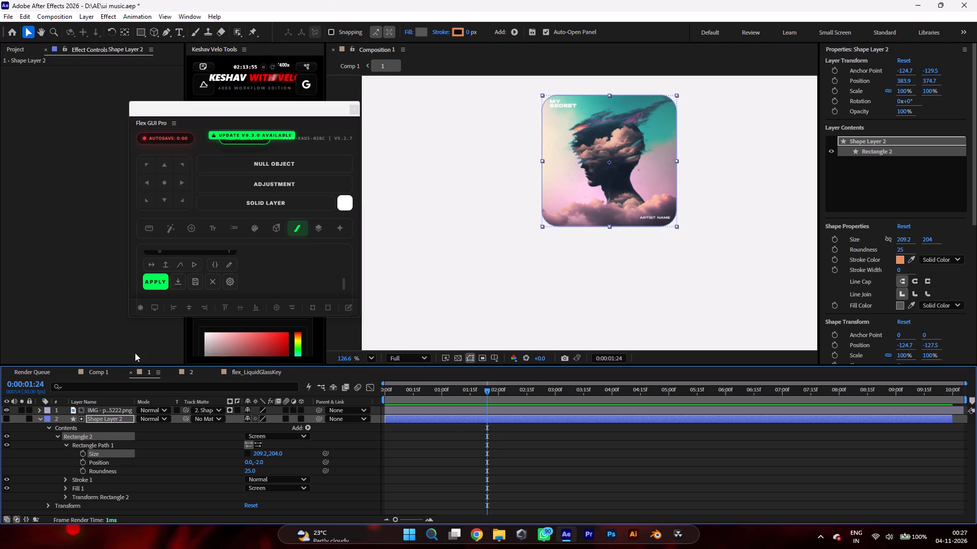
Keyframe Rectangle Path 1's Roundness in precomp [1] at 25 at 0:00:00:23 and 15 at 0:00:01:24.
{"action": "left_click", "coordinate": [99, 371]}
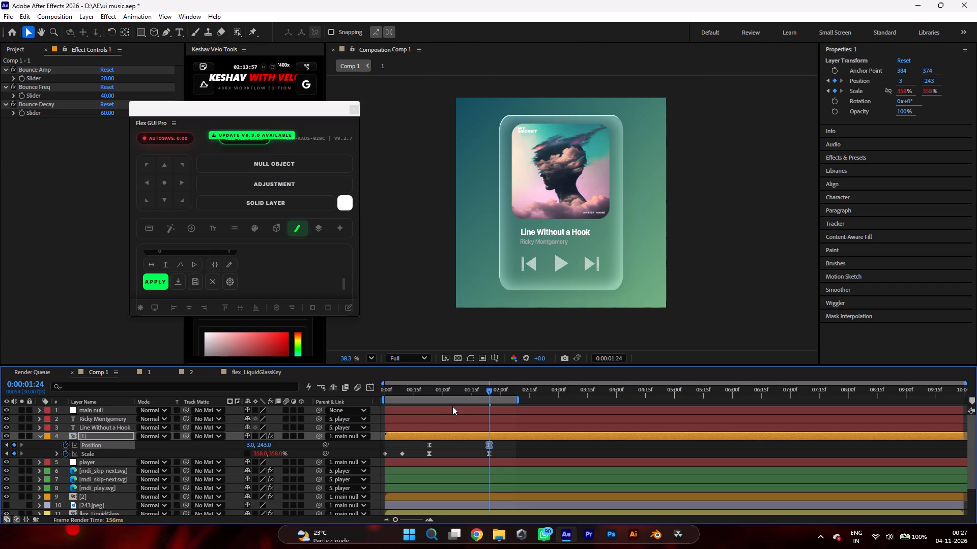
{"action": "left_click", "coordinate": [158, 372]}
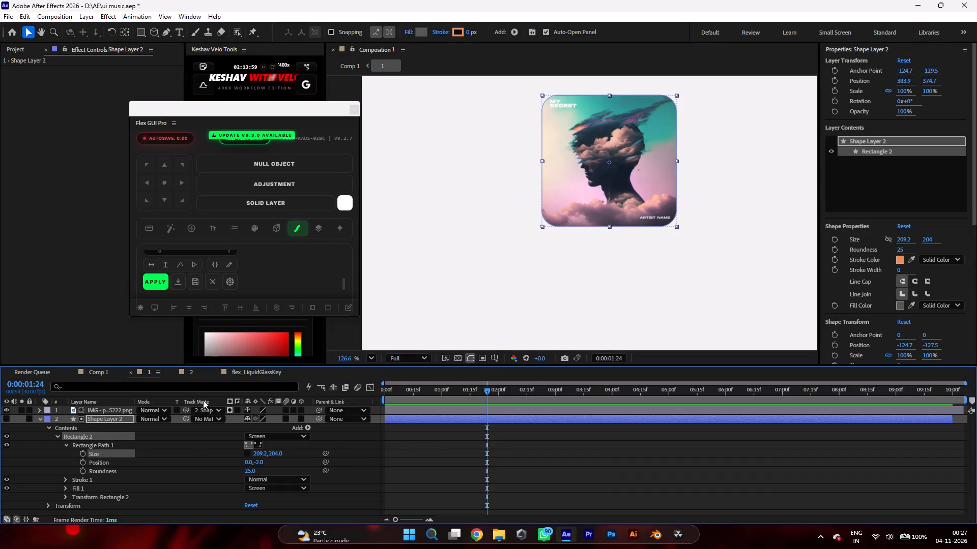
{"action": "left_click", "coordinate": [79, 473]}
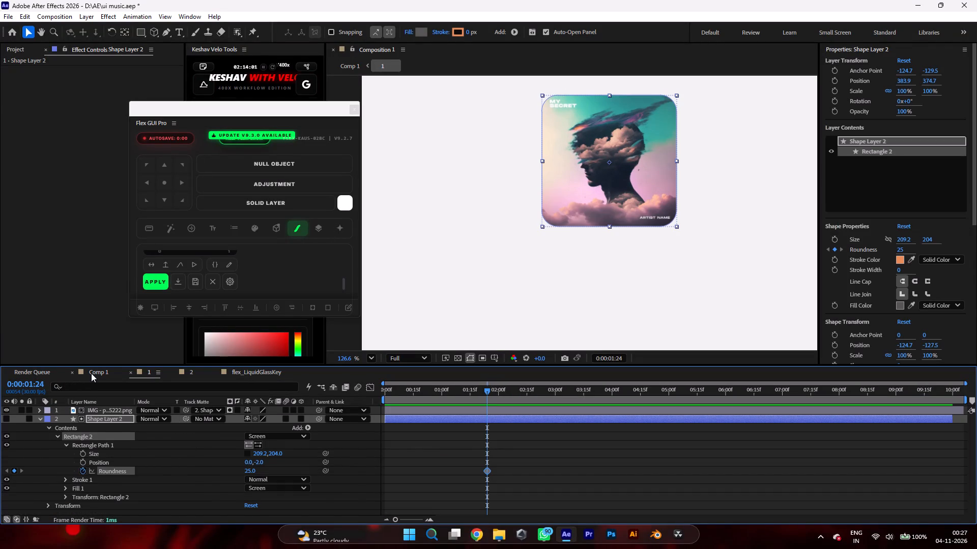
{"action": "left_click", "coordinate": [91, 373]}
{"action": "left_click", "coordinate": [432, 389]}
{"action": "left_click", "coordinate": [432, 389]}
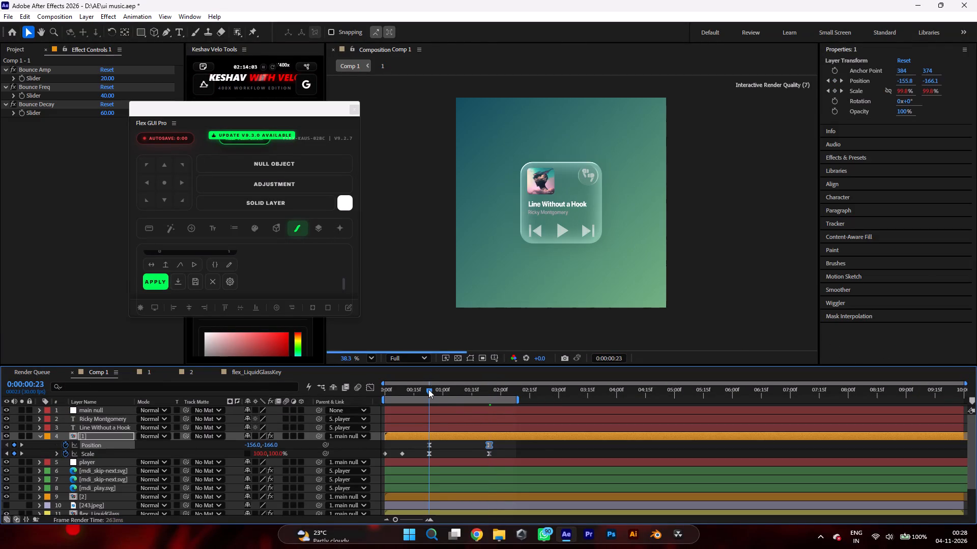
{"action": "left_click", "coordinate": [428, 389]}
{"action": "left_click", "coordinate": [24, 453]}
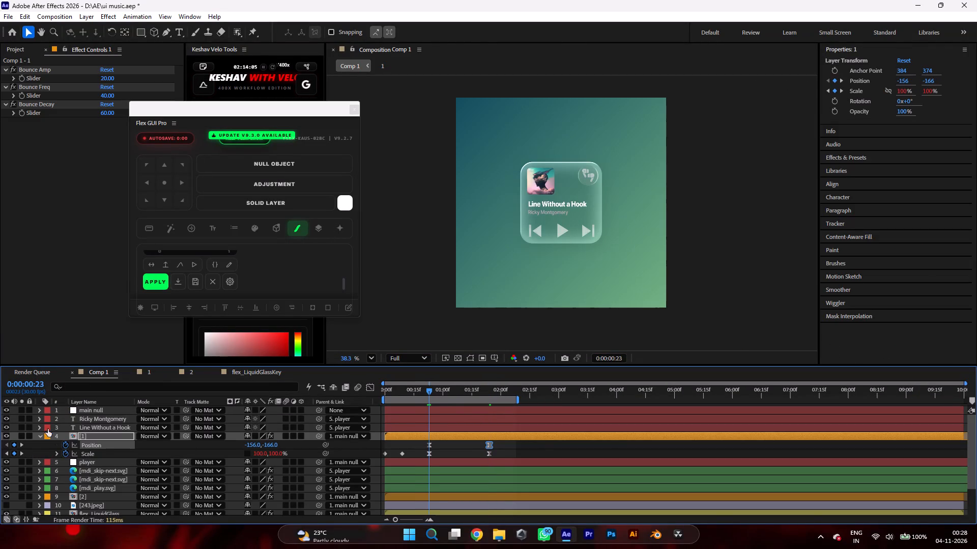
{"action": "left_click", "coordinate": [153, 372]}
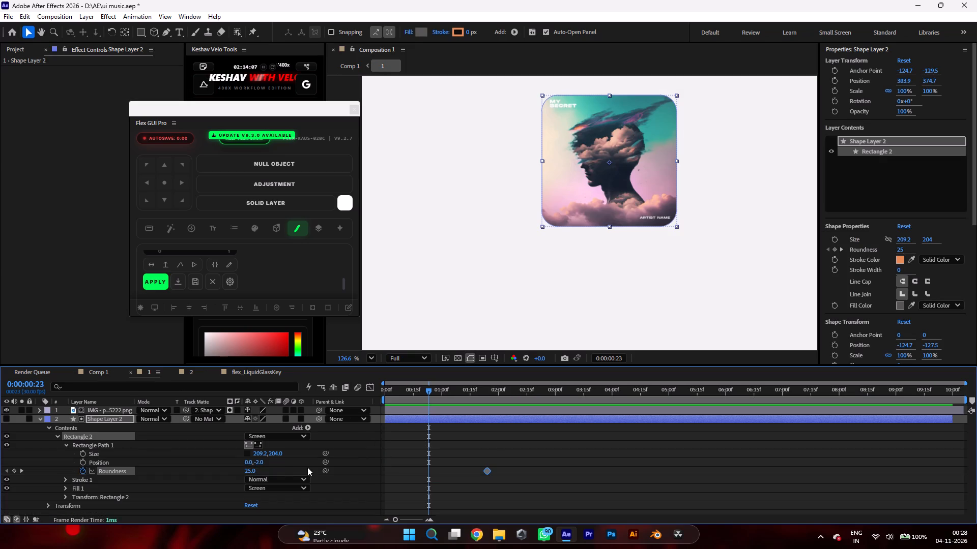
{"action": "left_click", "coordinate": [11, 471]}
{"action": "left_click", "coordinate": [24, 471]}
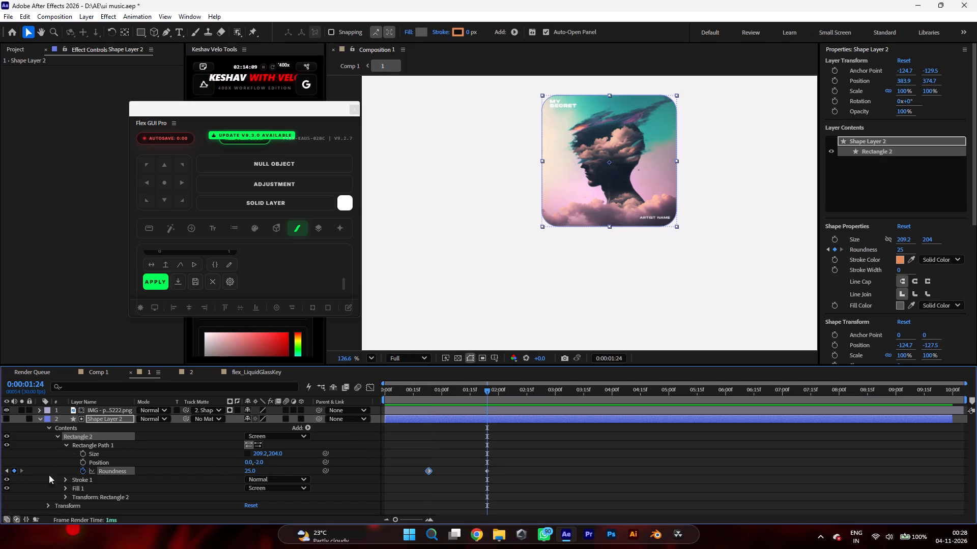
{"action": "left_click", "coordinate": [254, 471]}
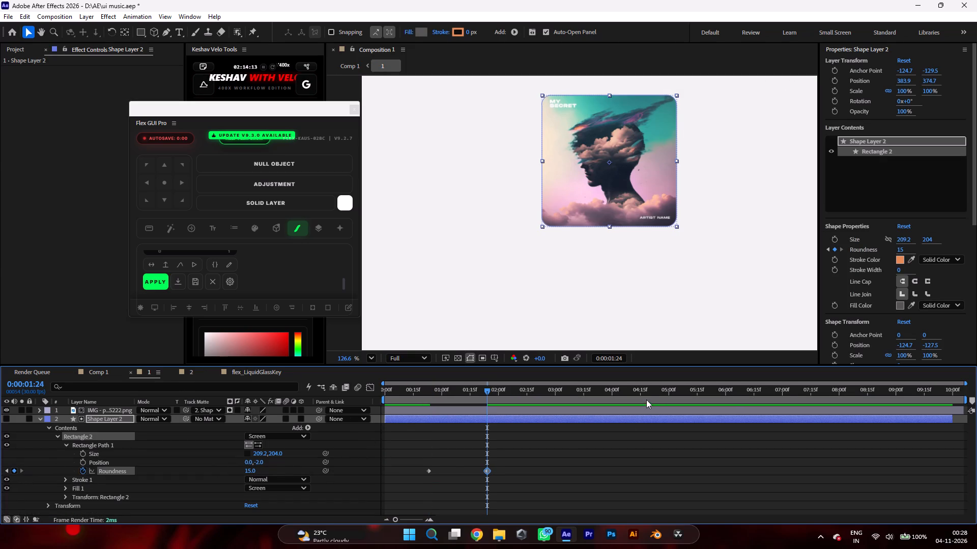
Return to Comp 1 and scrub between 0:00:01:03 and 0:00:01:24 to check the album art's corners during the morph.
{"action": "left_click", "coordinate": [99, 372]}
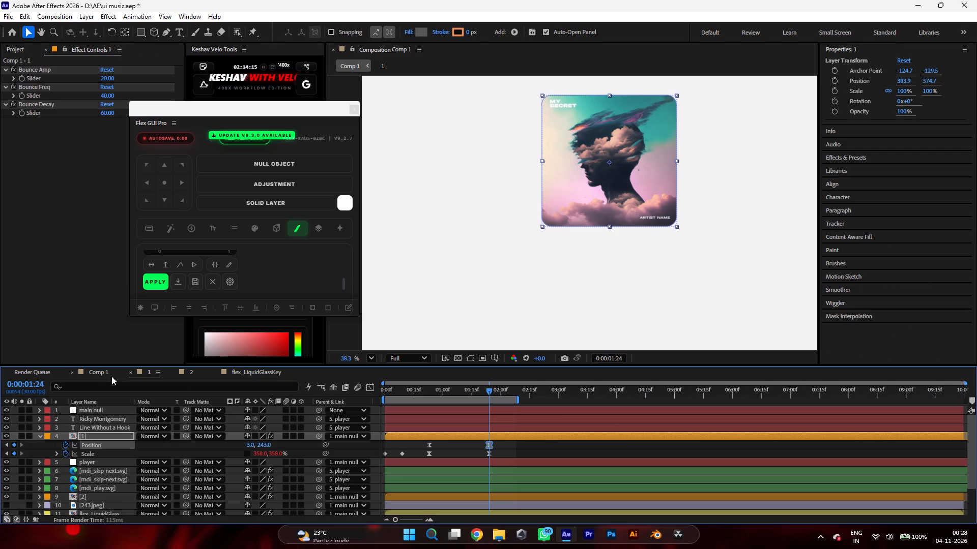
{"action": "left_click_drag", "start_coordinate": [489, 392], "coordinate": [448, 395]}
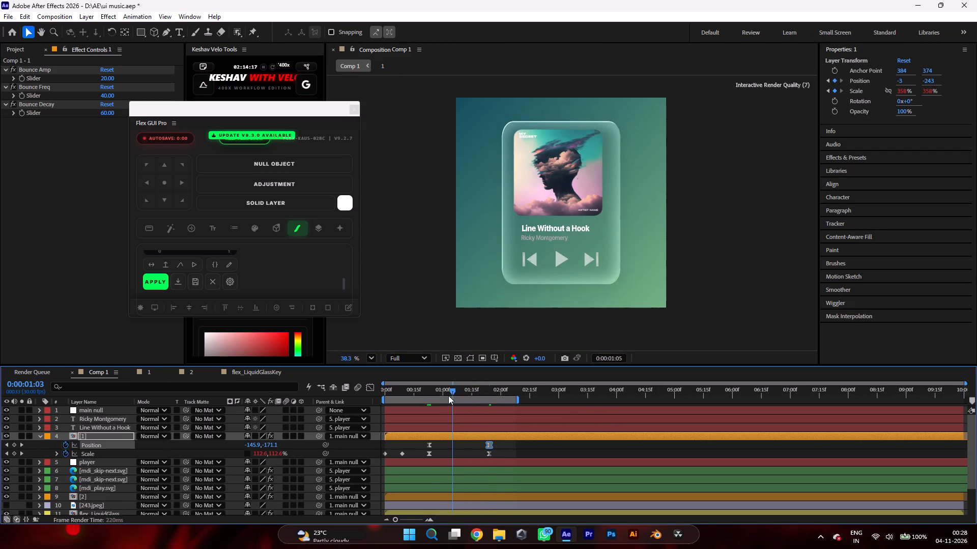
{"action": "left_click_drag", "start_coordinate": [448, 395], "coordinate": [479, 411]}
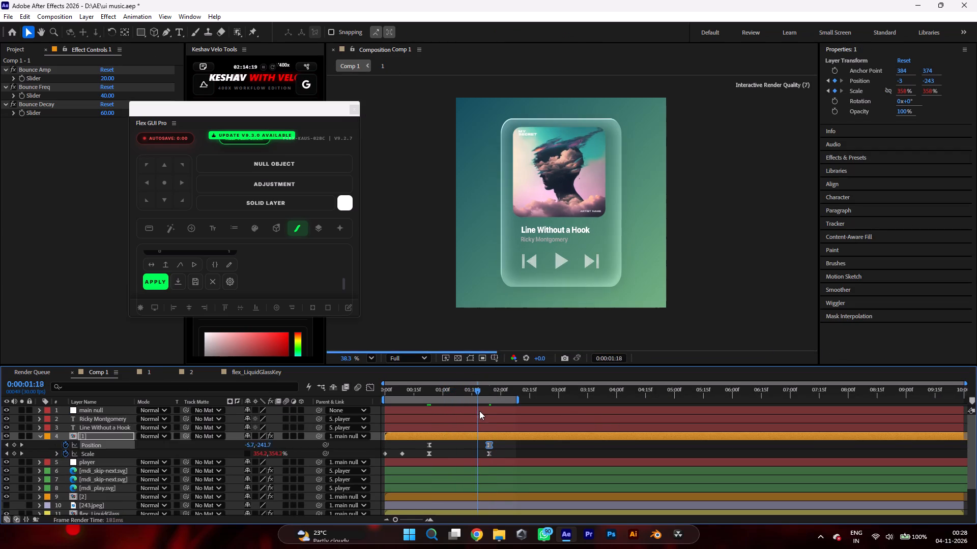
{"action": "left_click_drag", "start_coordinate": [479, 411], "coordinate": [488, 415]}
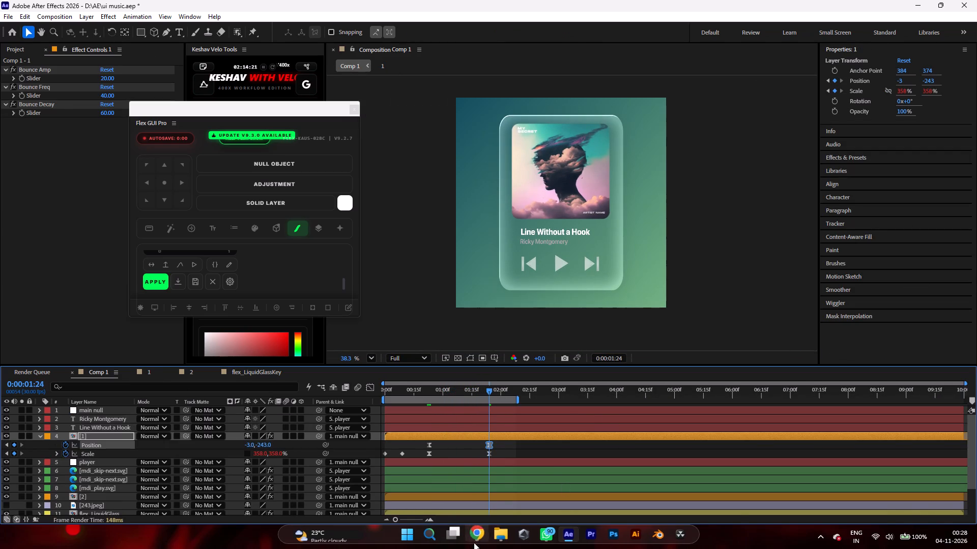
Switch to Chrome, play a short stretch of the UI morphing tutorial from 15:16, pause it and return to After Effects.
{"action": "left_click", "coordinate": [477, 539]}
{"action": "scroll", "coordinate": [682, 265], "scroll_direction": "down", "scroll_amount": 2}
{"action": "scroll", "coordinate": [683, 267], "scroll_direction": "up", "scroll_amount": 4}
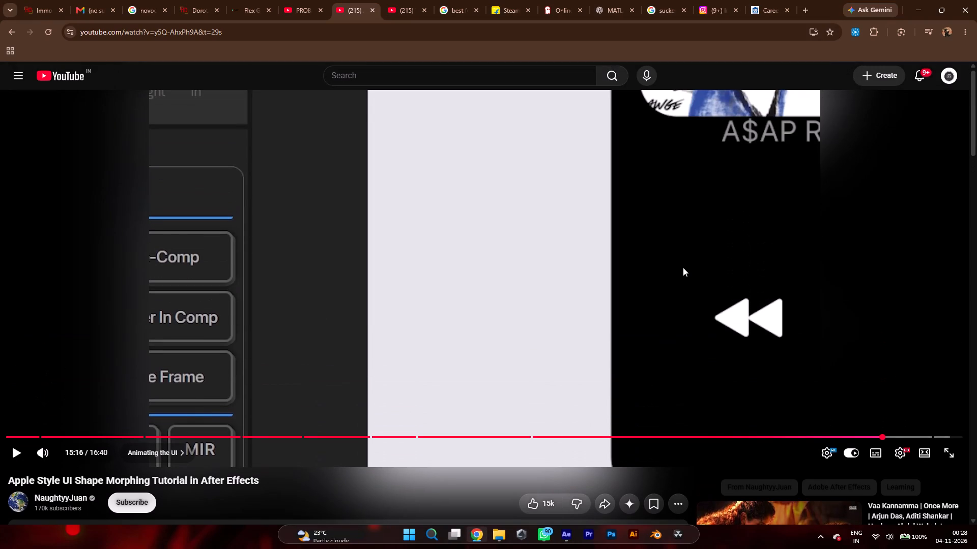
{"action": "key", "text": "space"}
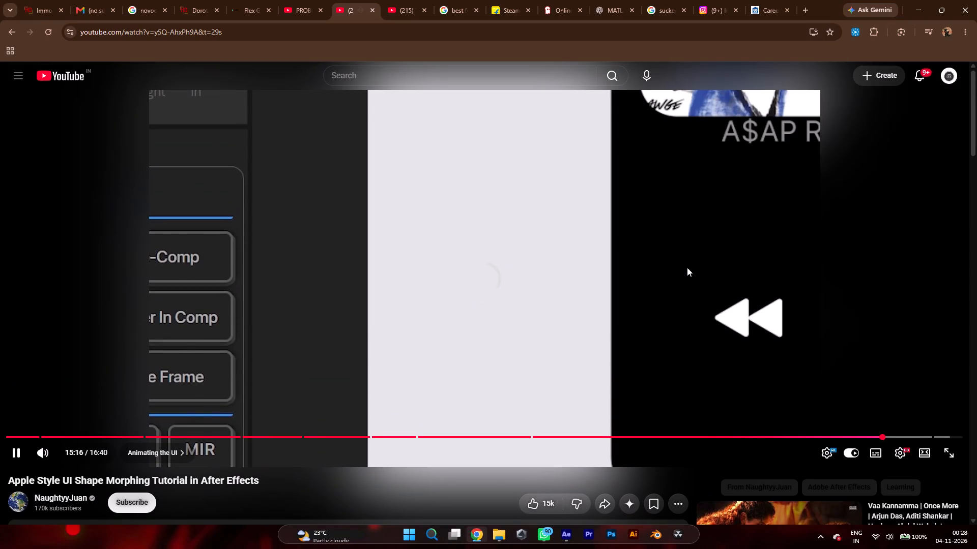
{"action": "key", "text": "space"}
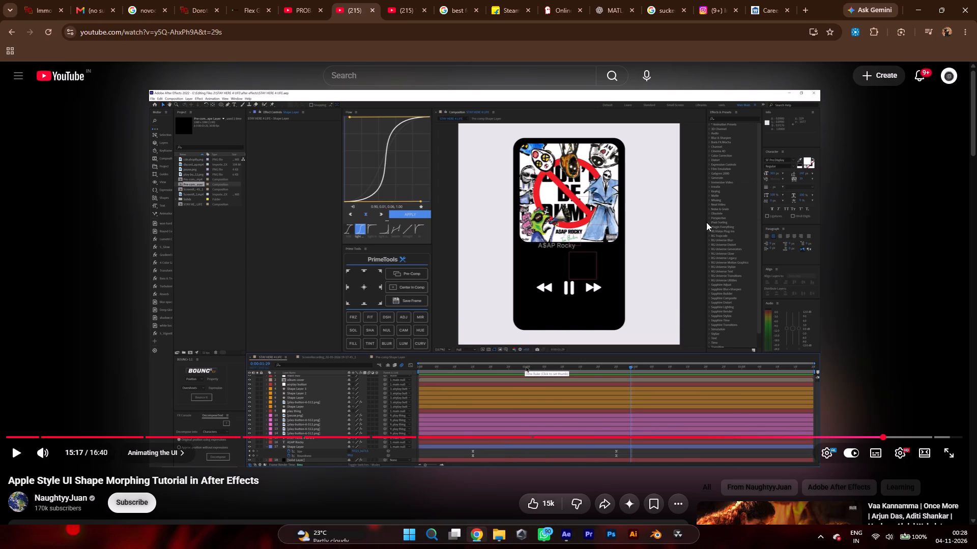
{"action": "left_click", "coordinate": [563, 538]}
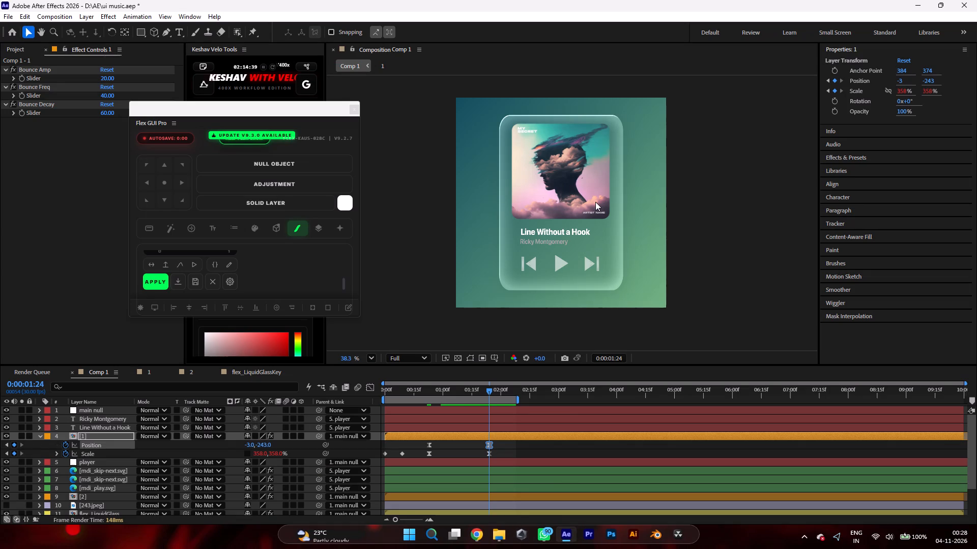
Check the Roundness keyframes in precomp [1], and scrub Comp 1 between 0:00:00:07 and 0:00:00:16 to examine the album art up close.
{"action": "left_click", "coordinate": [142, 375]}
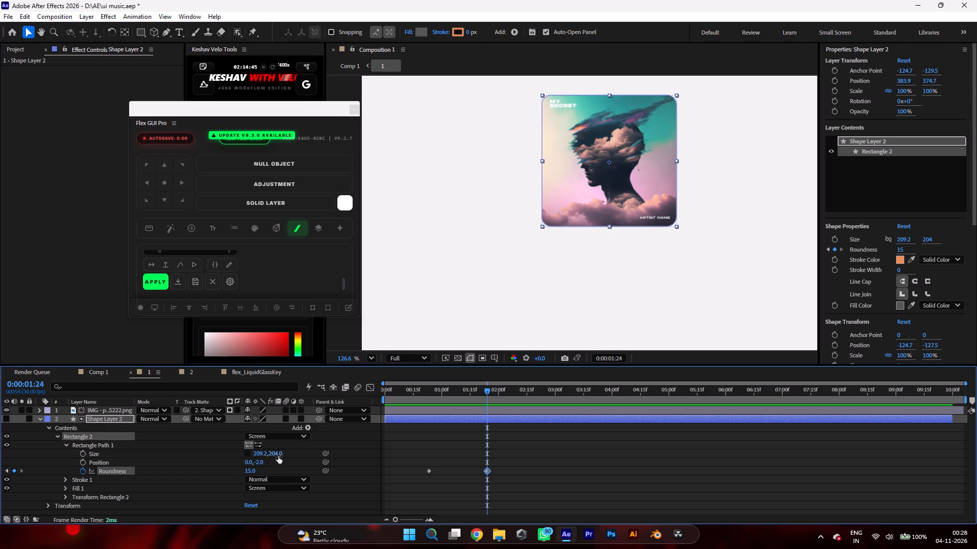
{"action": "left_click", "coordinate": [90, 377]}
{"action": "left_click_drag", "start_coordinate": [420, 388], "coordinate": [400, 387]}
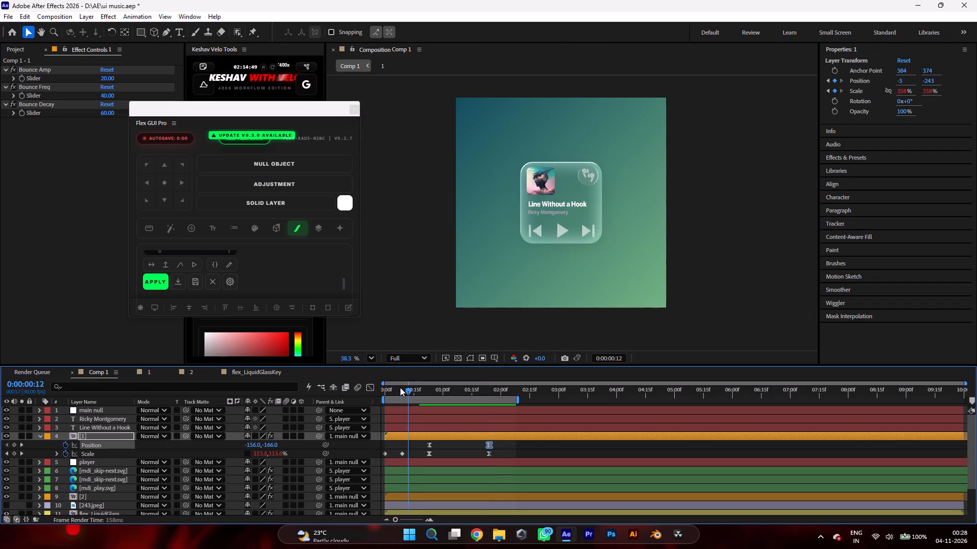
{"action": "left_click_drag", "start_coordinate": [400, 387], "coordinate": [397, 388]}
{"action": "scroll", "coordinate": [582, 138], "scroll_direction": "up", "scroll_amount": 9}
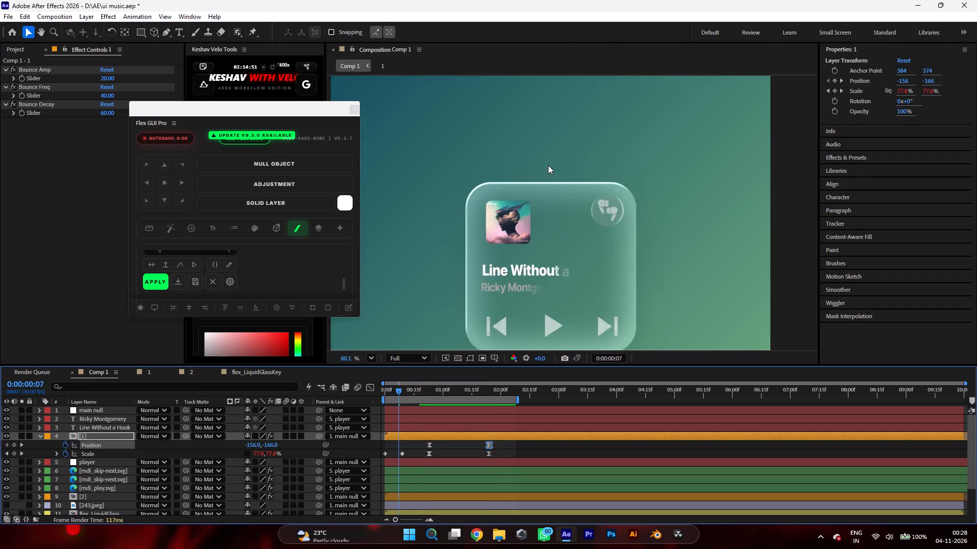
{"action": "scroll", "coordinate": [548, 165], "scroll_direction": "up", "scroll_amount": 3}
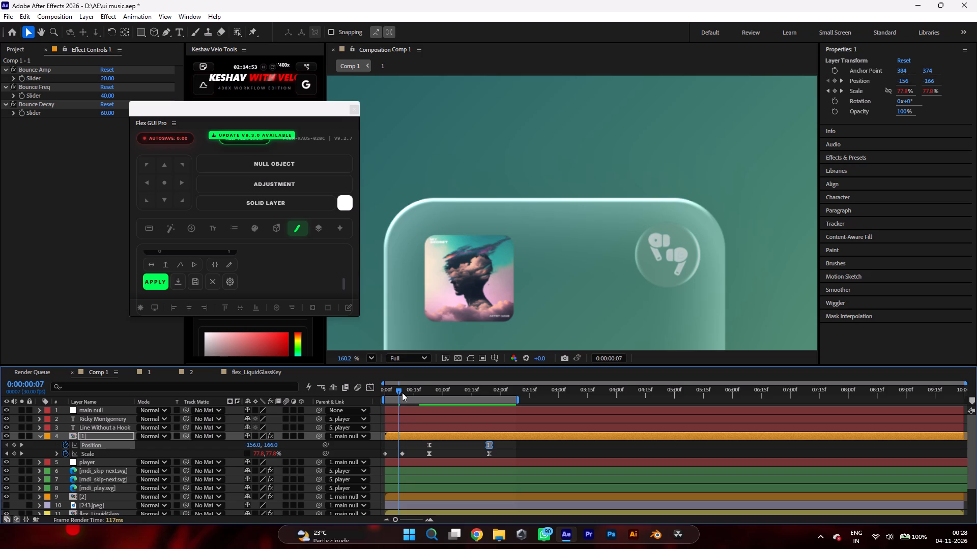
{"action": "left_click_drag", "start_coordinate": [396, 391], "coordinate": [407, 398]}
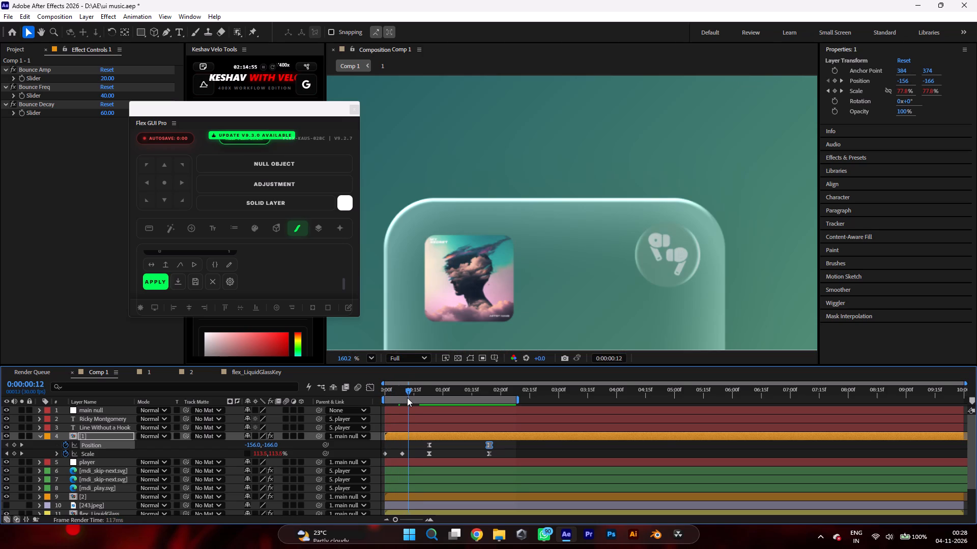
{"action": "left_click_drag", "start_coordinate": [407, 398], "coordinate": [414, 400]}
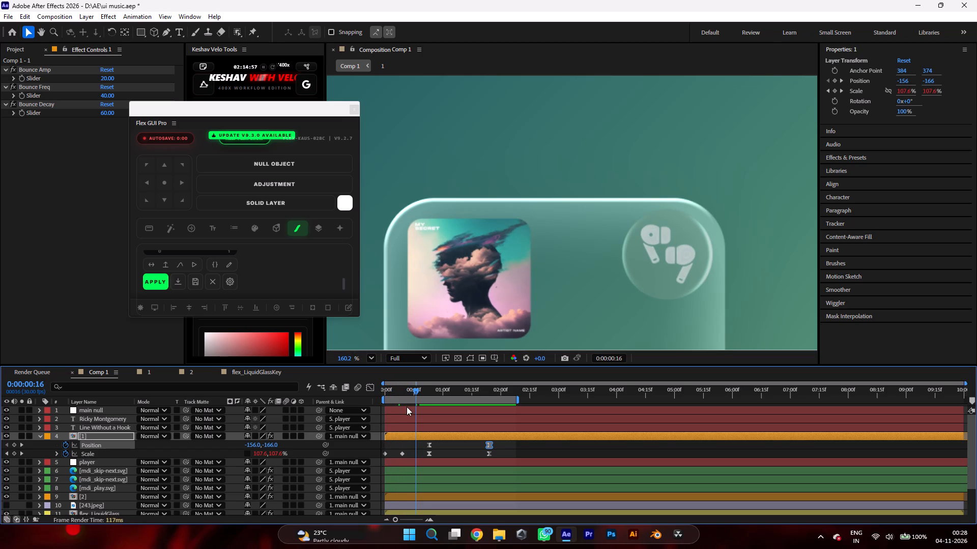
Scrub Comp 1 between 0:00:00:14 and 0:00:01:14 to examine the album art's edges and corners as the card morphs.
{"action": "left_click_drag", "start_coordinate": [418, 391], "coordinate": [427, 395]}
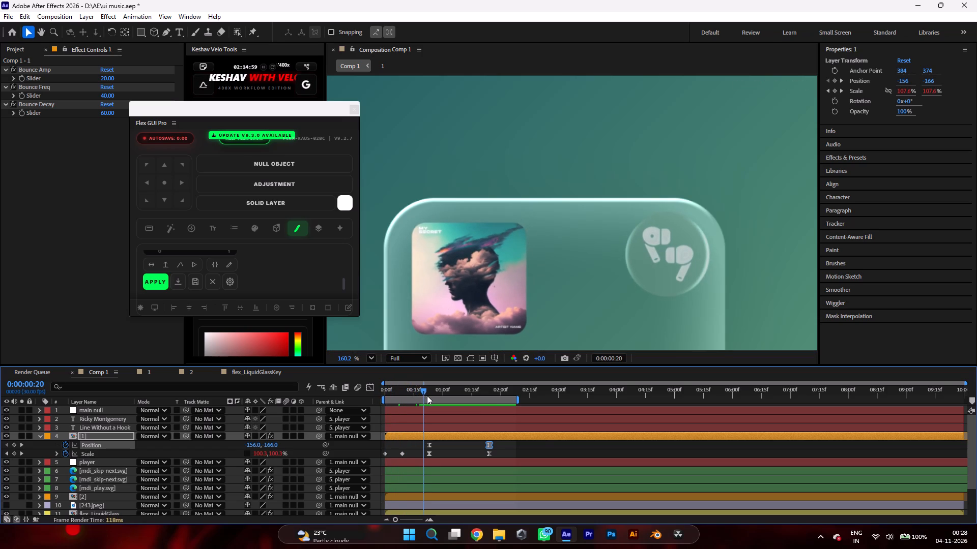
{"action": "left_click_drag", "start_coordinate": [427, 395], "coordinate": [444, 404]}
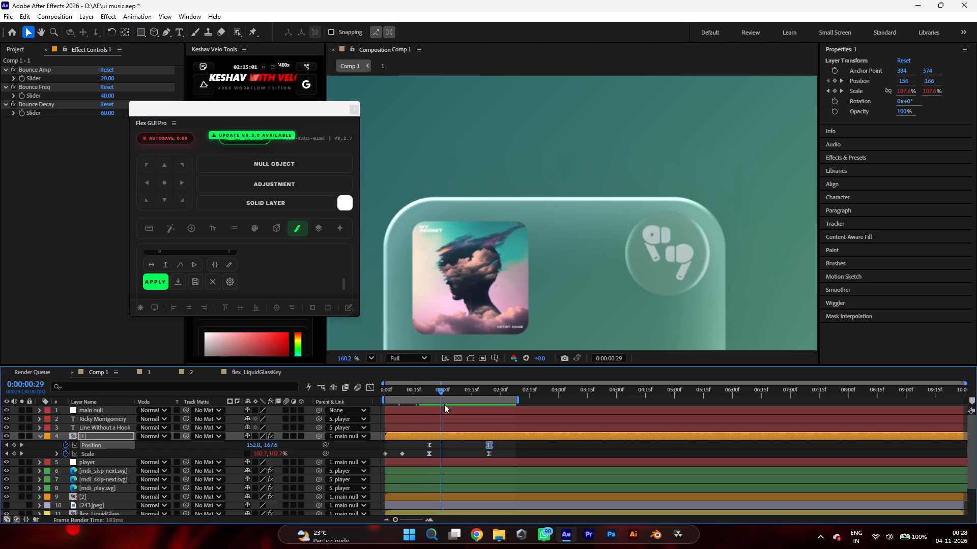
{"action": "left_click_drag", "start_coordinate": [444, 404], "coordinate": [416, 404]}
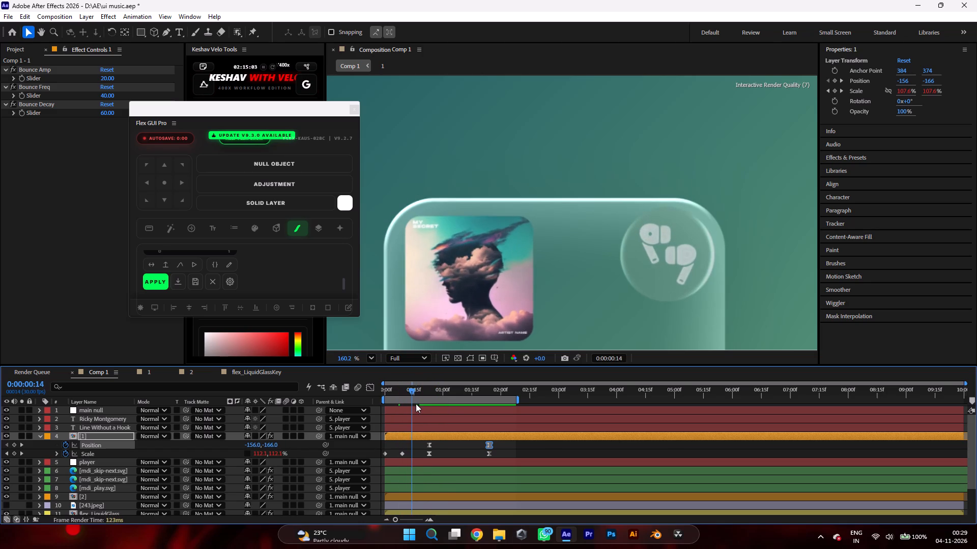
{"action": "left_click_drag", "start_coordinate": [416, 404], "coordinate": [428, 407]}
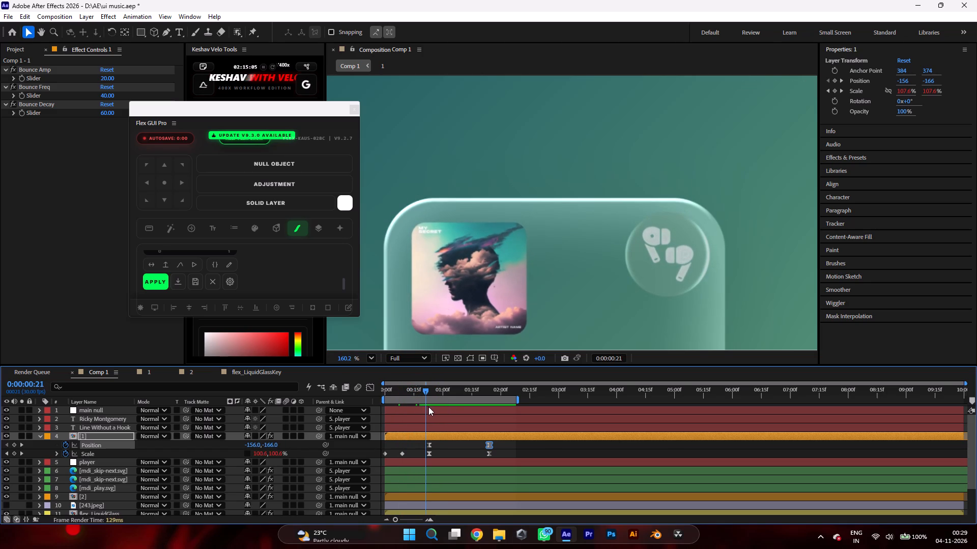
{"action": "left_click_drag", "start_coordinate": [428, 407], "coordinate": [432, 411]}
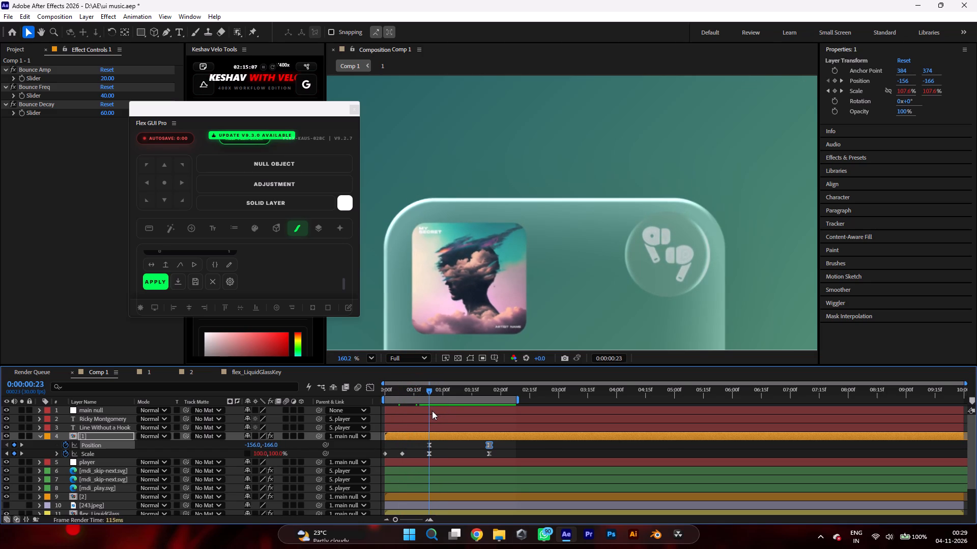
{"action": "left_click_drag", "start_coordinate": [432, 411], "coordinate": [424, 412]}
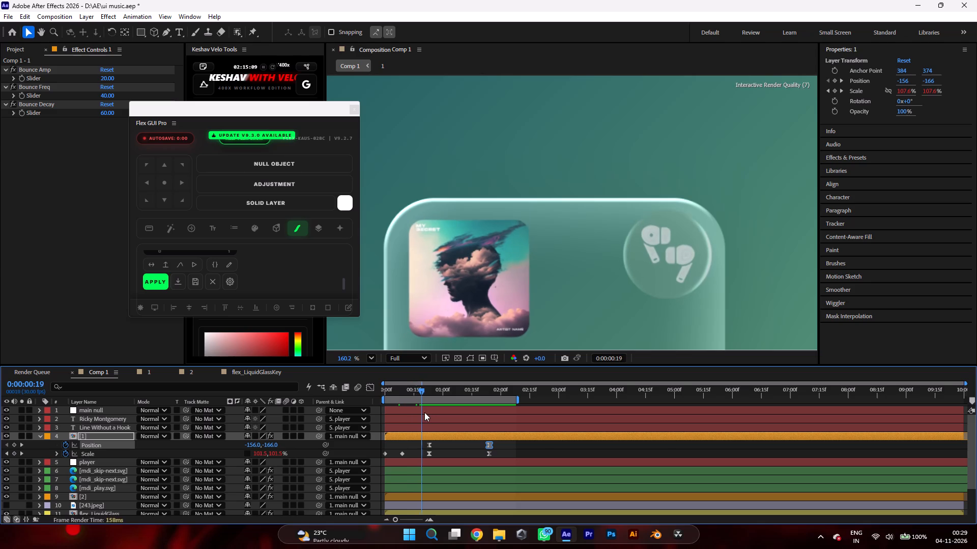
{"action": "left_click_drag", "start_coordinate": [424, 412], "coordinate": [467, 426]}
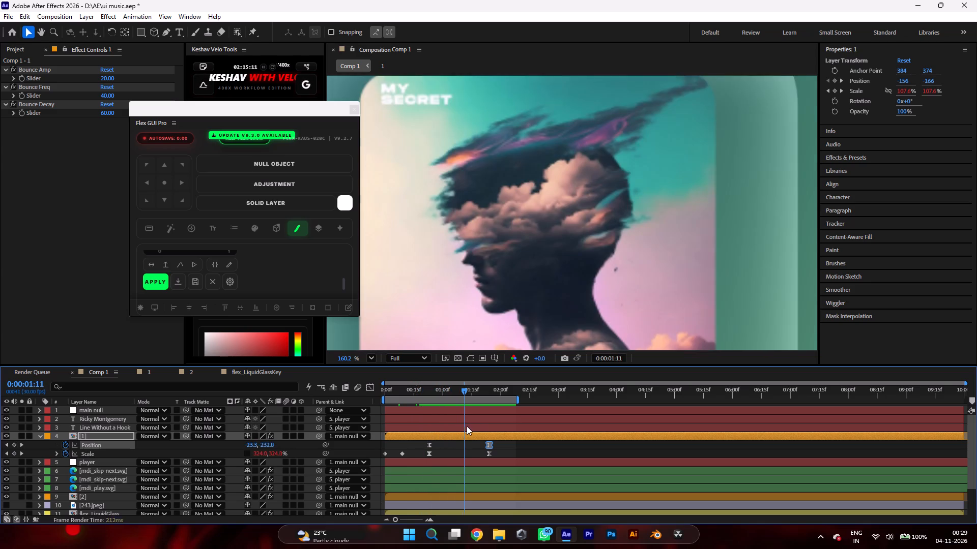
{"action": "left_click_drag", "start_coordinate": [467, 426], "coordinate": [472, 429]}
{"action": "scroll", "coordinate": [552, 279], "scroll_direction": "down", "scroll_amount": 4}
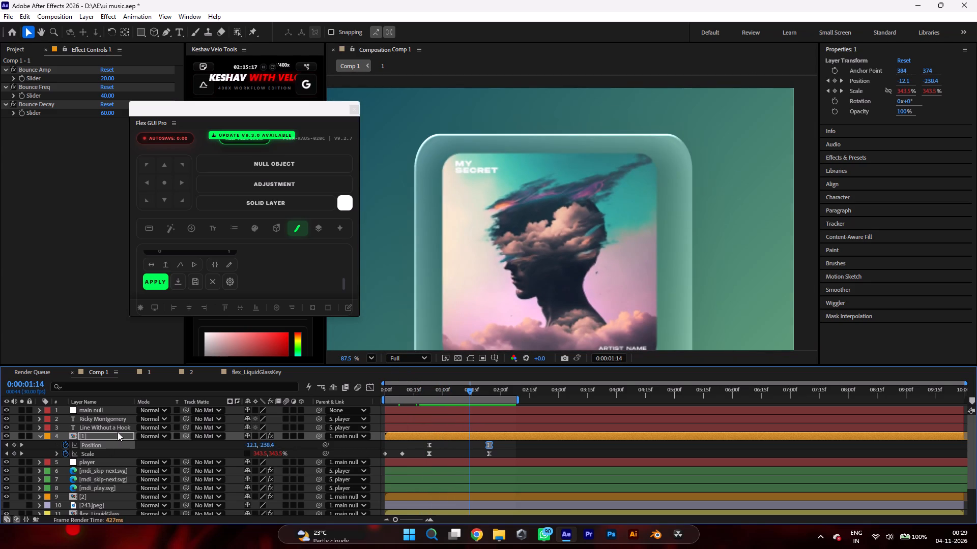
In precomp [1], keyframe Rectangle Path 1's Size at 209.2, 204 at 0:00:00:23 and 237.2, 204 at 0:00:01:24.
{"action": "left_click", "coordinate": [152, 370]}
{"action": "left_click_drag", "start_coordinate": [422, 390], "coordinate": [428, 390]}
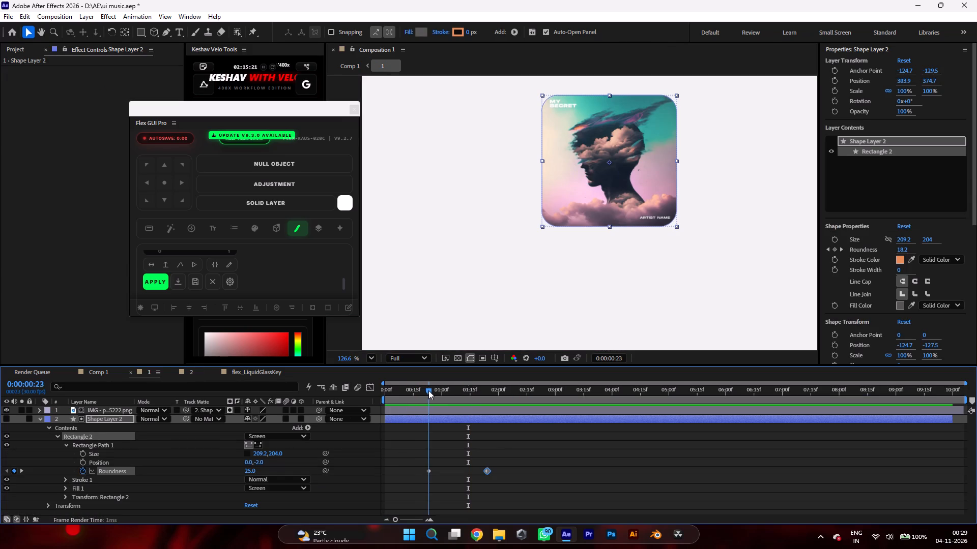
{"action": "left_click_drag", "start_coordinate": [428, 390], "coordinate": [428, 391]}
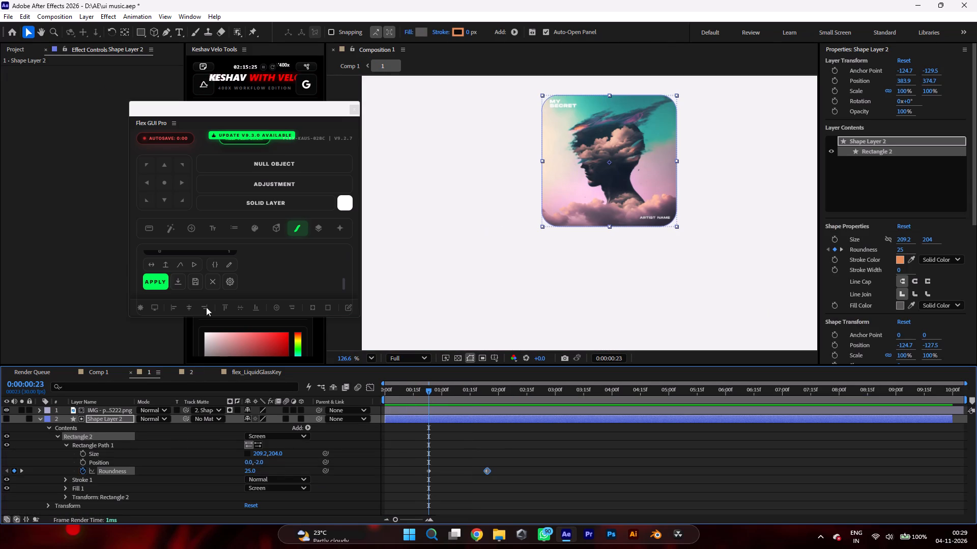
{"action": "left_click", "coordinate": [83, 454]}
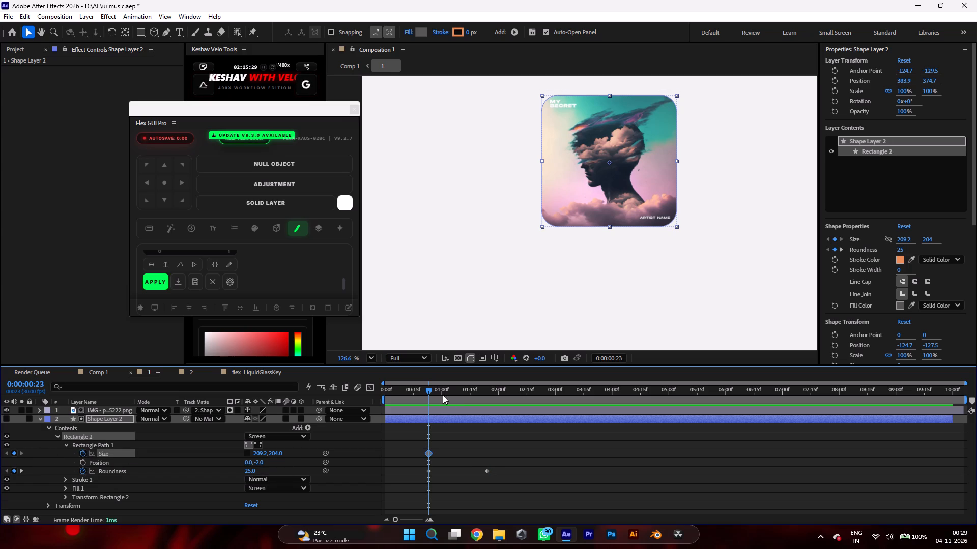
{"action": "left_click_drag", "start_coordinate": [434, 391], "coordinate": [487, 412]}
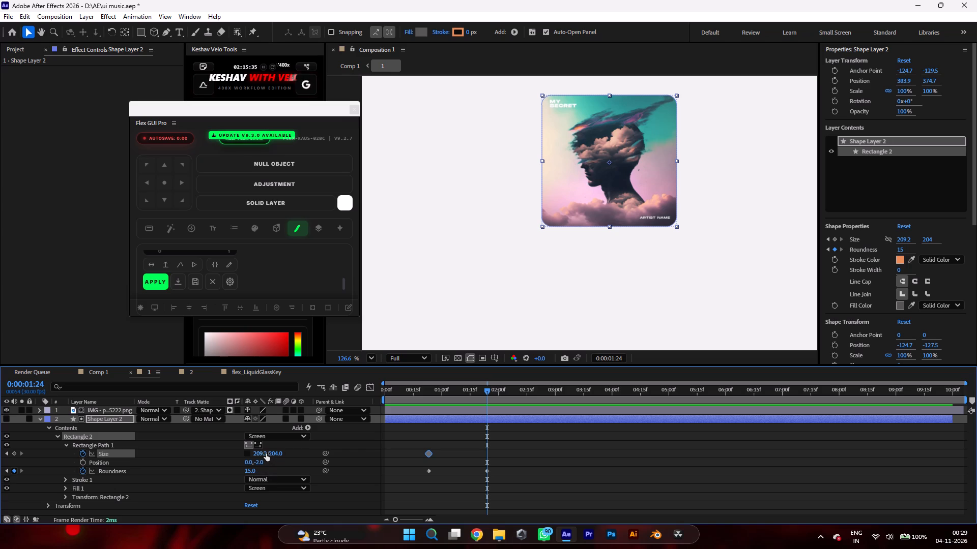
{"action": "left_click_drag", "start_coordinate": [262, 454], "coordinate": [277, 455]}
{"action": "scroll", "coordinate": [151, 459], "scroll_direction": "down", "scroll_amount": 3}
{"action": "scroll", "coordinate": [91, 467], "scroll_direction": "up", "scroll_amount": 3}
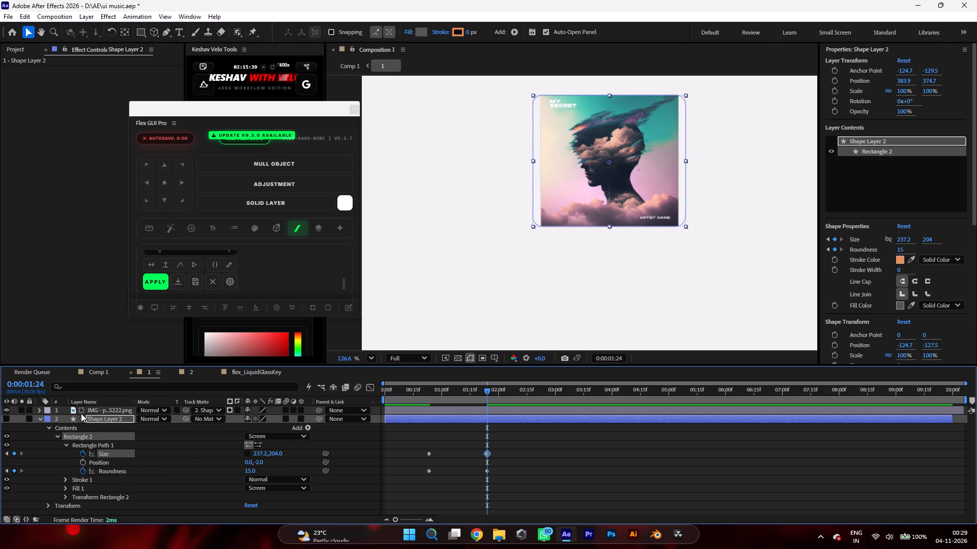
Scale the album art image layer in precomp [1] up to 40%.
{"action": "left_click", "coordinate": [111, 407]}
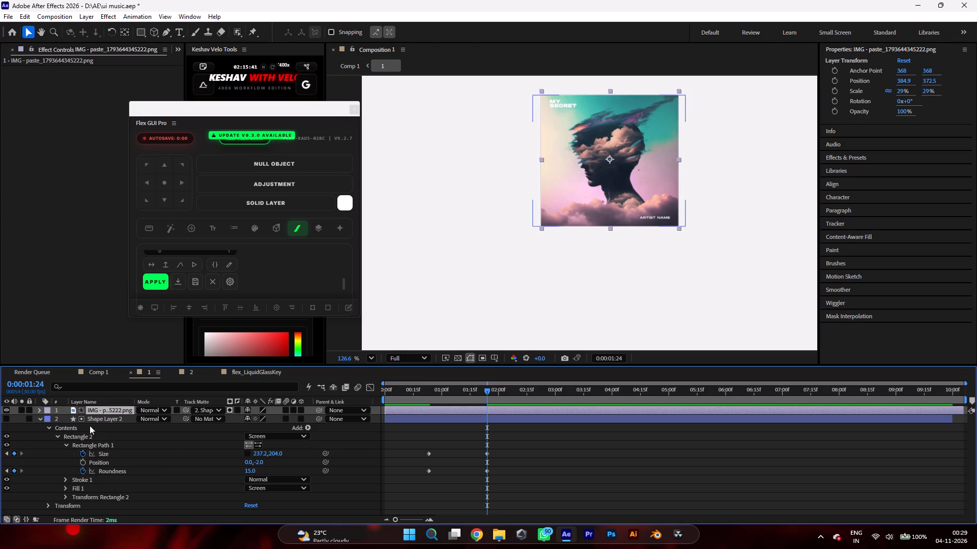
{"action": "key", "text": "s"}
{"action": "left_click", "coordinate": [269, 419]}
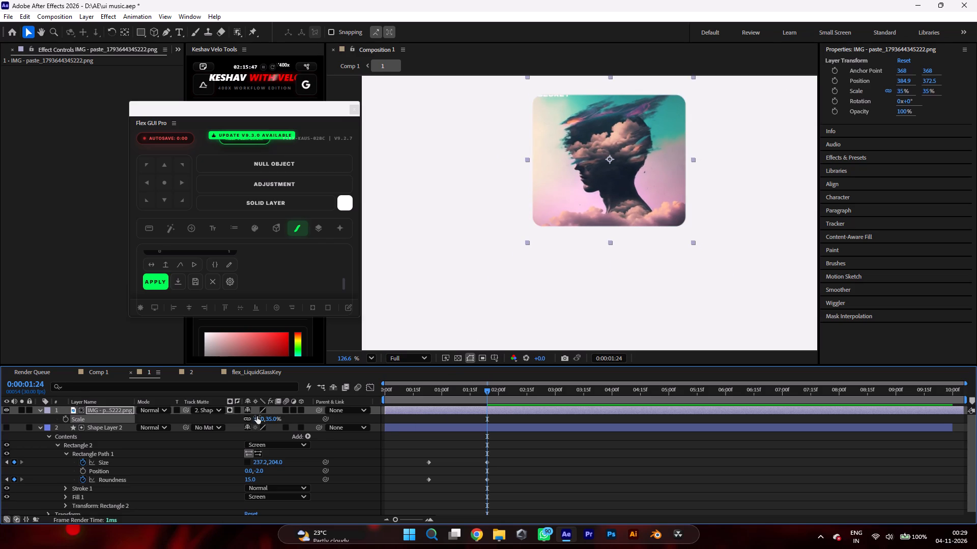
{"action": "left_click", "coordinate": [270, 419]}
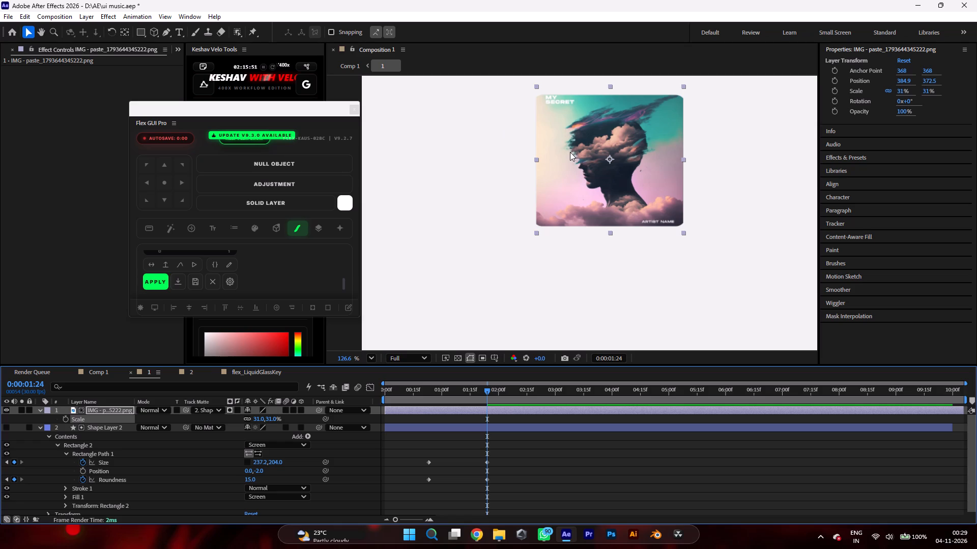
{"action": "left_click_drag", "start_coordinate": [273, 419], "coordinate": [275, 419]}
{"action": "left_click_drag", "start_coordinate": [275, 419], "coordinate": [278, 420]}
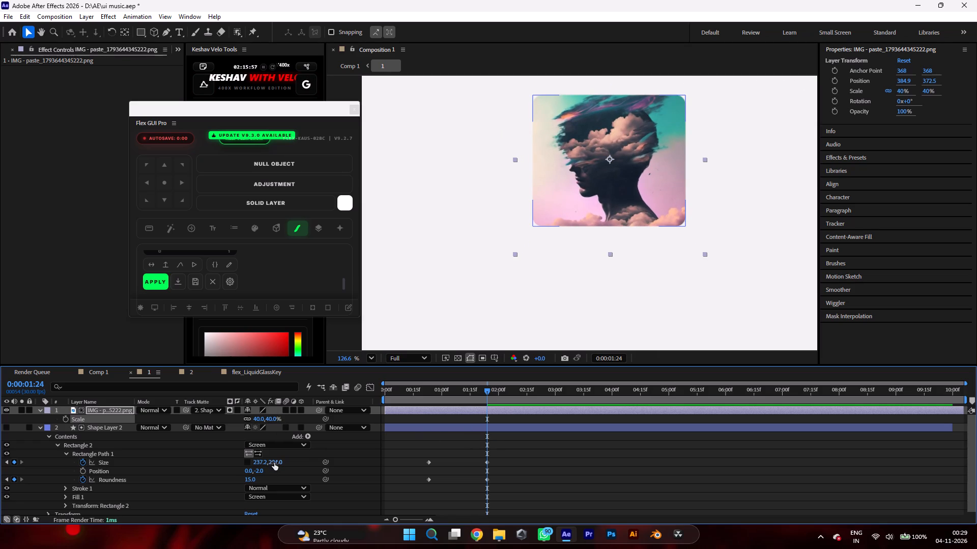
Set Rectangle Path 1's Size keyframe at 0:00:01:24 to 260.2, 242.
{"action": "left_click_drag", "start_coordinate": [274, 463], "coordinate": [280, 463]}
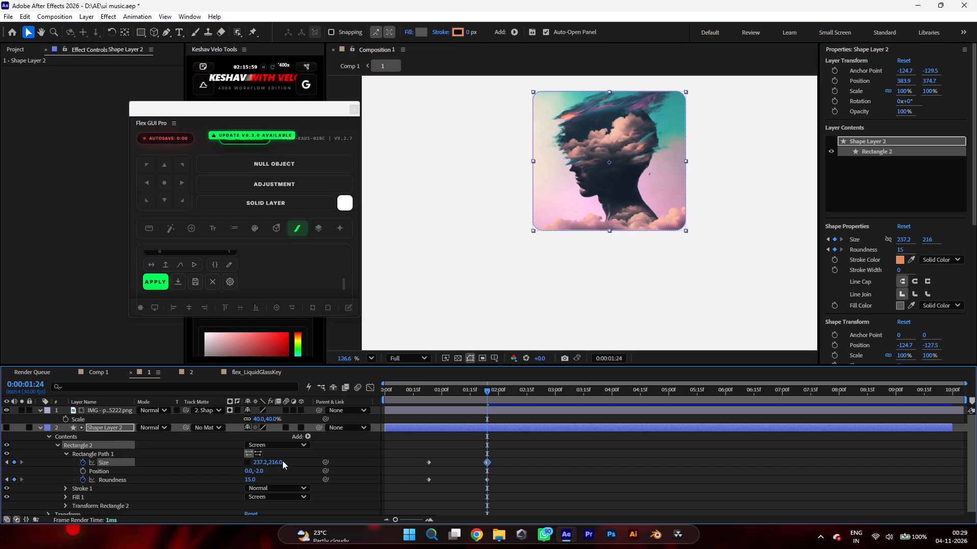
{"action": "left_click_drag", "start_coordinate": [258, 464], "coordinate": [254, 464]}
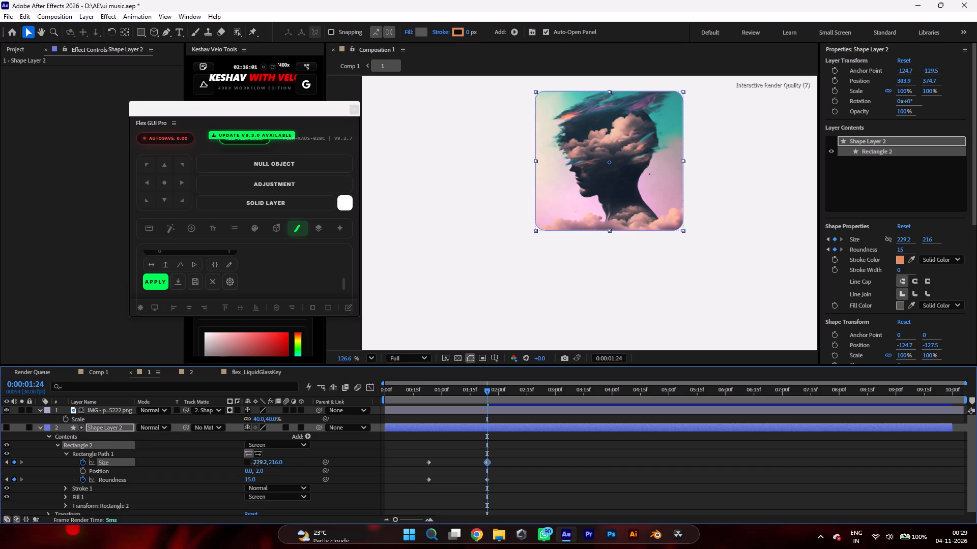
{"action": "left_click_drag", "start_coordinate": [254, 464], "coordinate": [287, 472]}
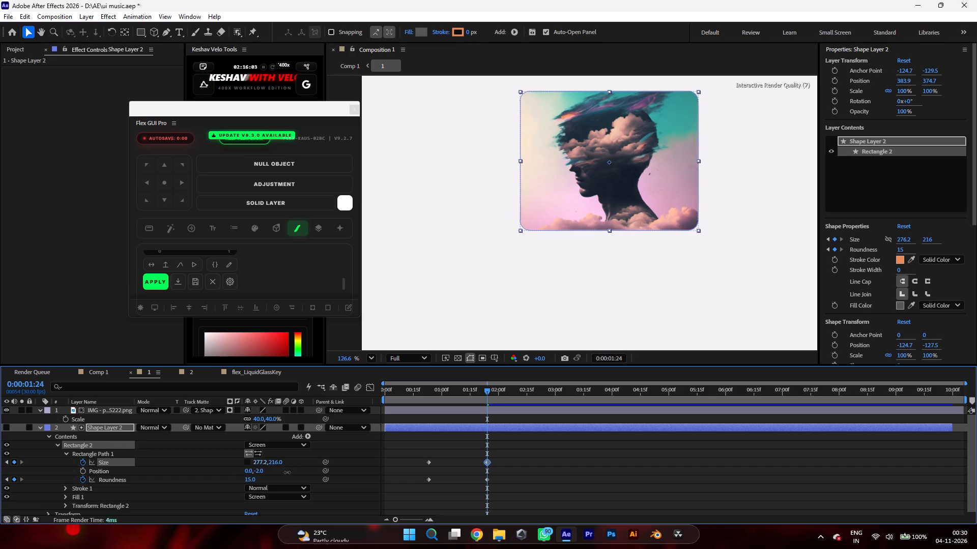
{"action": "left_click_drag", "start_coordinate": [287, 472], "coordinate": [308, 494]}
{"action": "left_click_drag", "start_coordinate": [308, 494], "coordinate": [300, 494]}
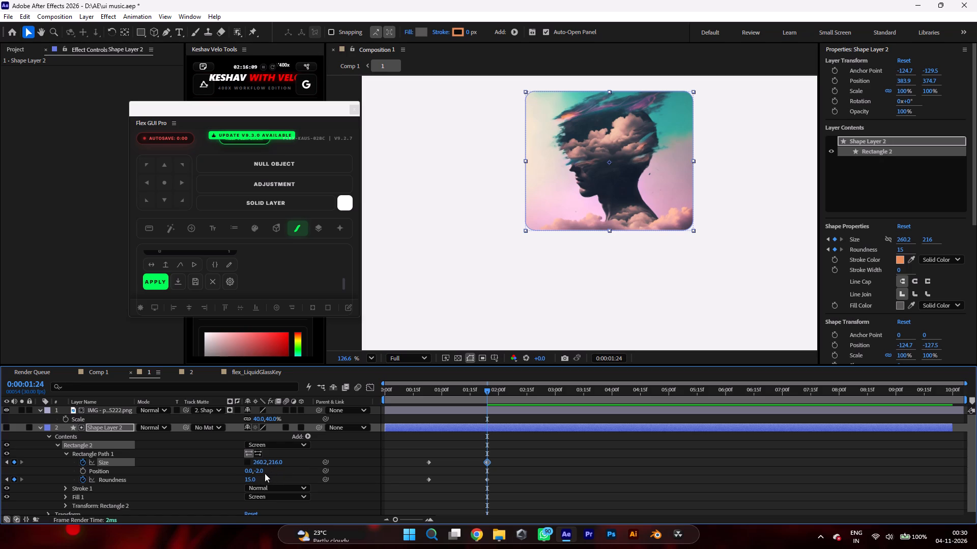
{"action": "left_click_drag", "start_coordinate": [280, 462], "coordinate": [290, 462]}
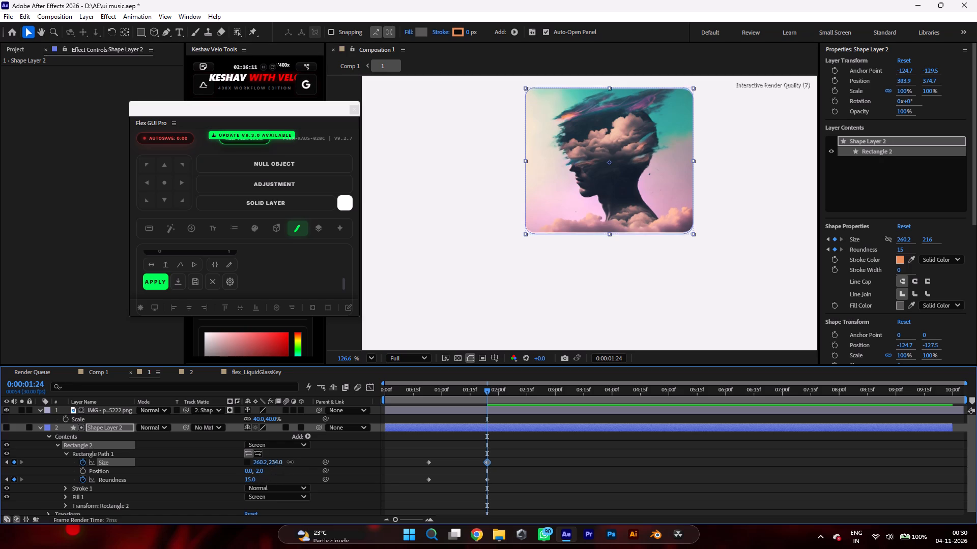
{"action": "left_click_drag", "start_coordinate": [290, 462], "coordinate": [293, 462]}
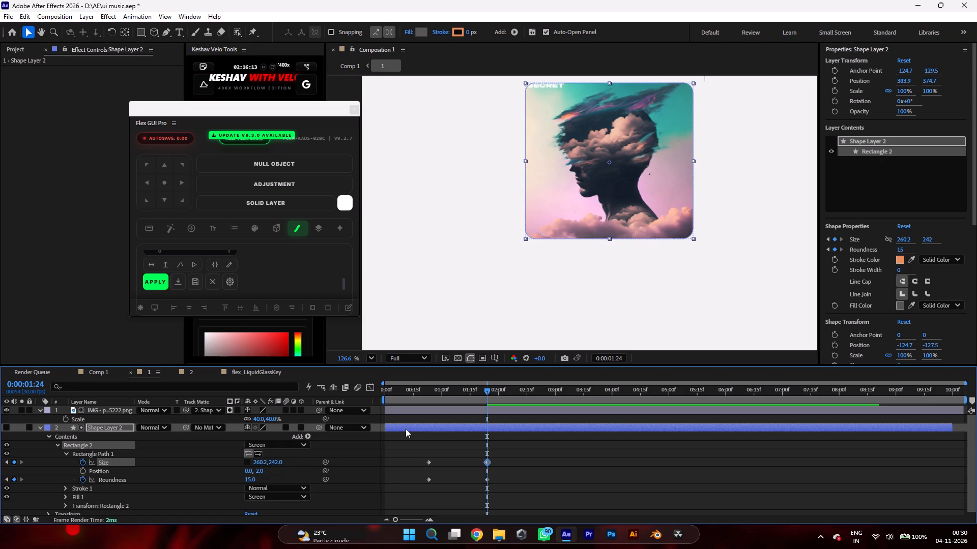
Apply the Flex GUI Pro easing curve to Rectangle Path 1's four Size and Roundness keyframes.
{"action": "left_click", "coordinate": [499, 456]}
{"action": "left_click_drag", "start_coordinate": [505, 454], "coordinate": [409, 488]}
{"action": "left_click", "coordinate": [154, 284]}
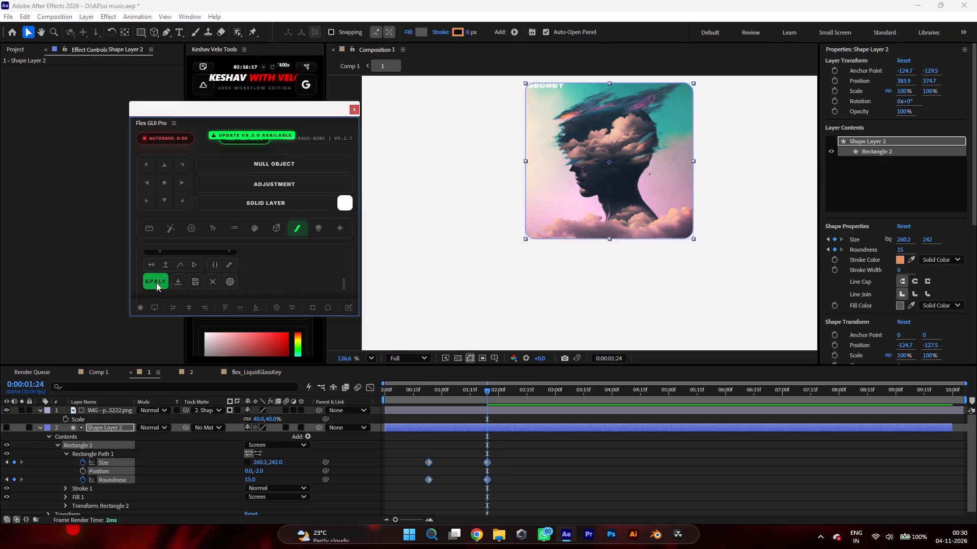
{"action": "scroll", "coordinate": [502, 479], "scroll_direction": "up", "scroll_amount": 3}
{"action": "scroll", "coordinate": [502, 479], "scroll_direction": "down", "scroll_amount": 4}
{"action": "scroll", "coordinate": [502, 476], "scroll_direction": "up", "scroll_amount": 4}
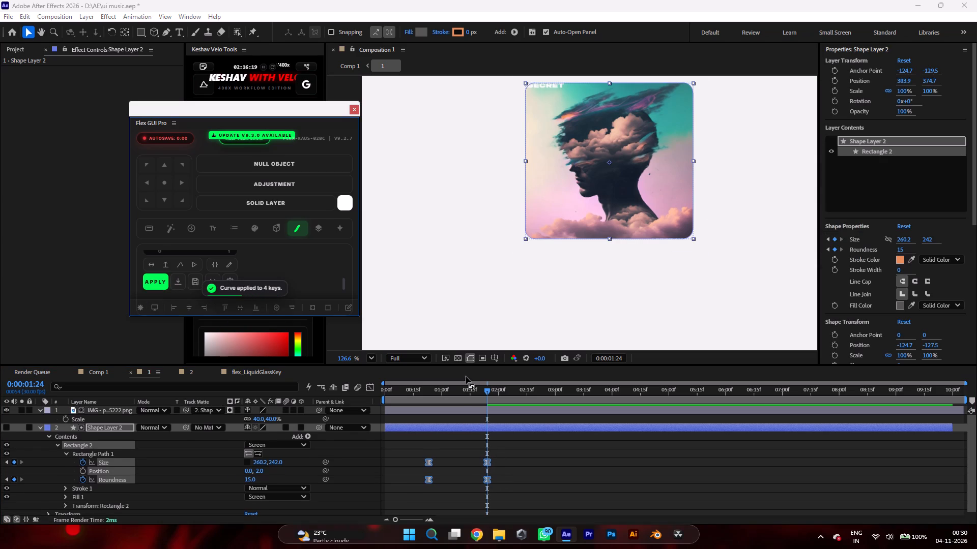
Return to Comp 1 and scrub between 0:00:01:00 and 0:00:01:24 to check how the resized album art fits the card.
{"action": "left_click_drag", "start_coordinate": [459, 391], "coordinate": [476, 405]}
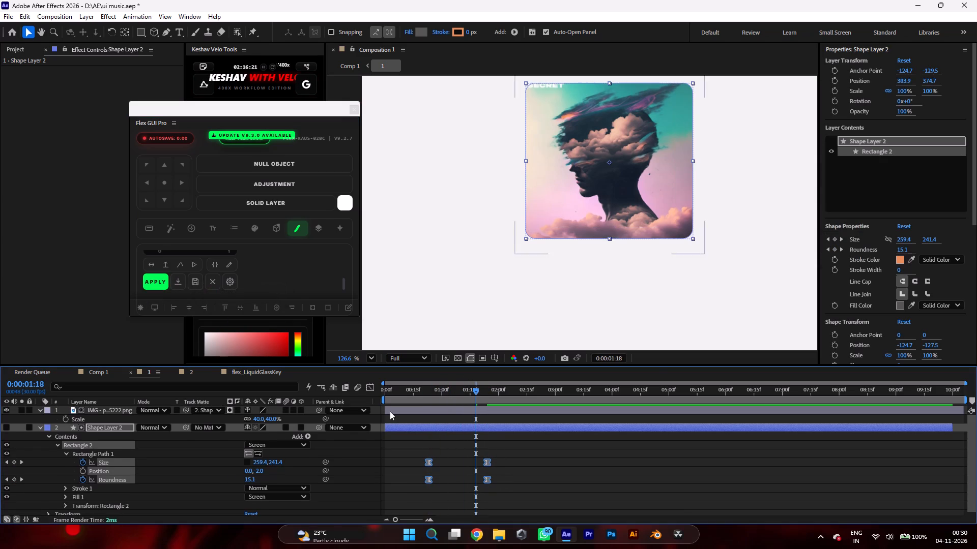
{"action": "left_click", "coordinate": [96, 373]}
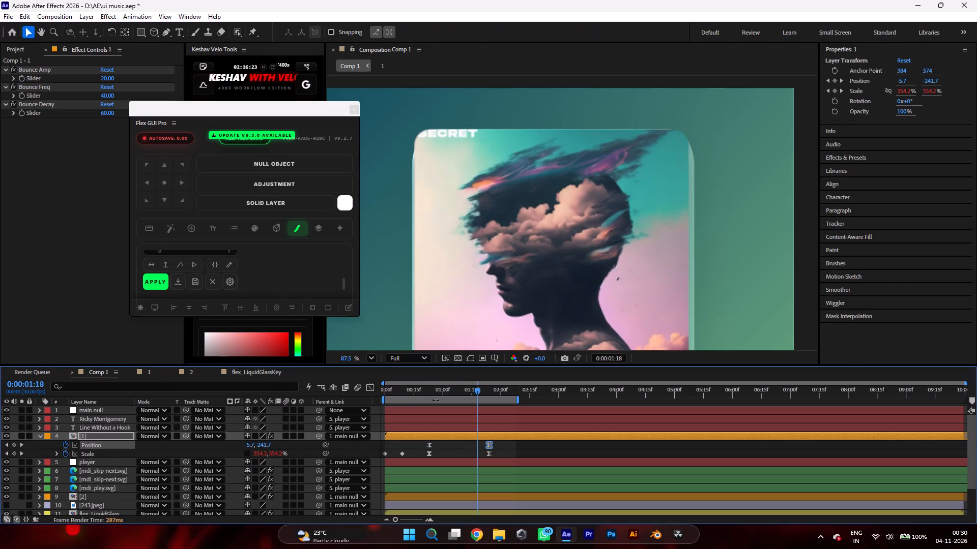
{"action": "left_click_drag", "start_coordinate": [449, 389], "coordinate": [445, 389]}
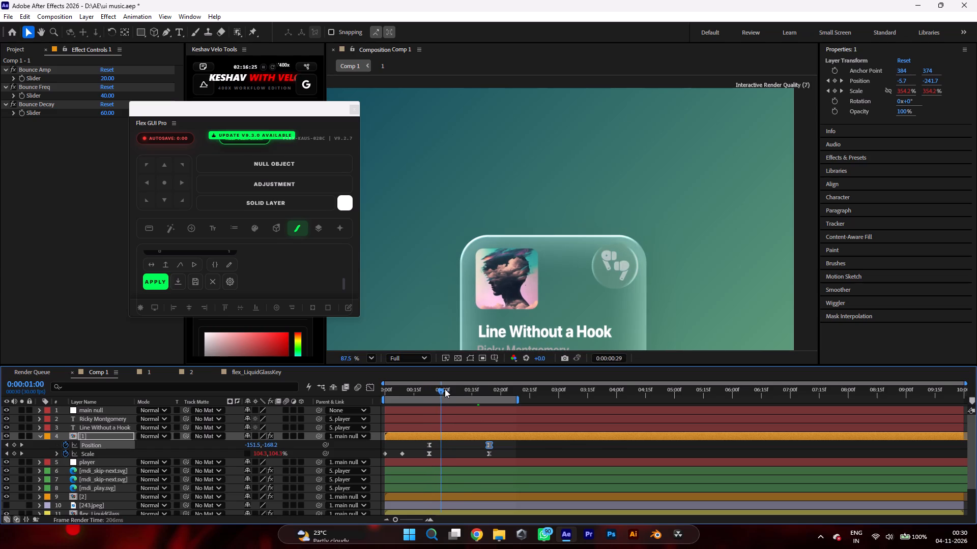
{"action": "left_click_drag", "start_coordinate": [445, 389], "coordinate": [467, 396]}
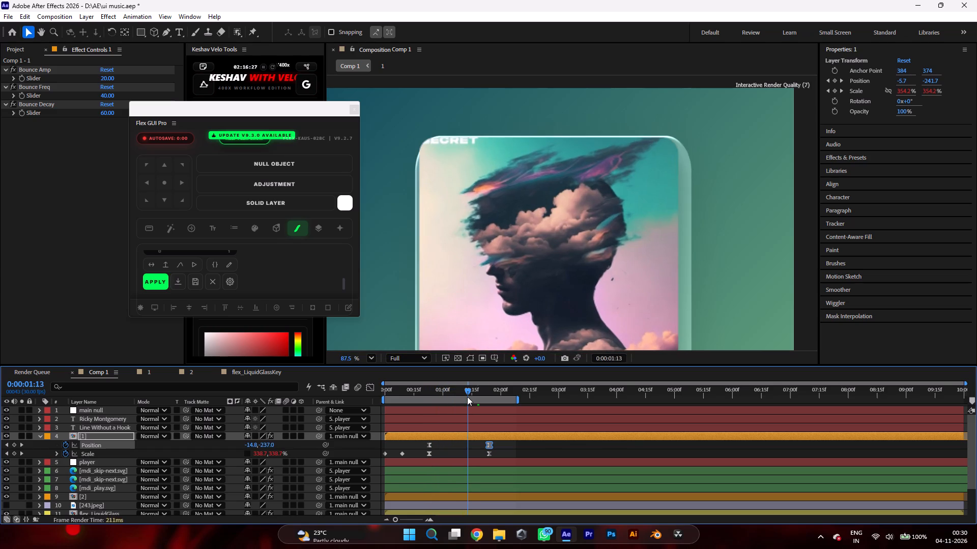
{"action": "left_click_drag", "start_coordinate": [467, 396], "coordinate": [482, 400]}
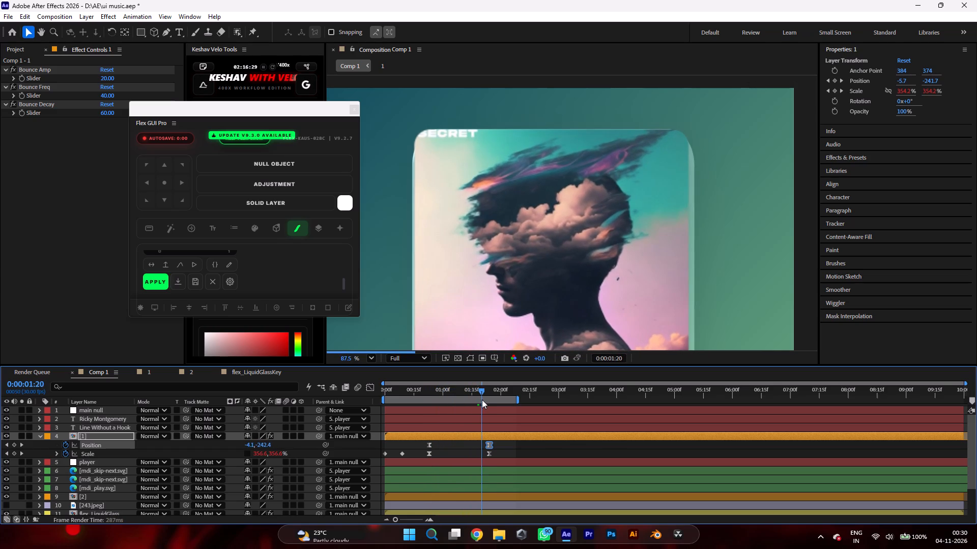
{"action": "left_click_drag", "start_coordinate": [482, 400], "coordinate": [489, 403]}
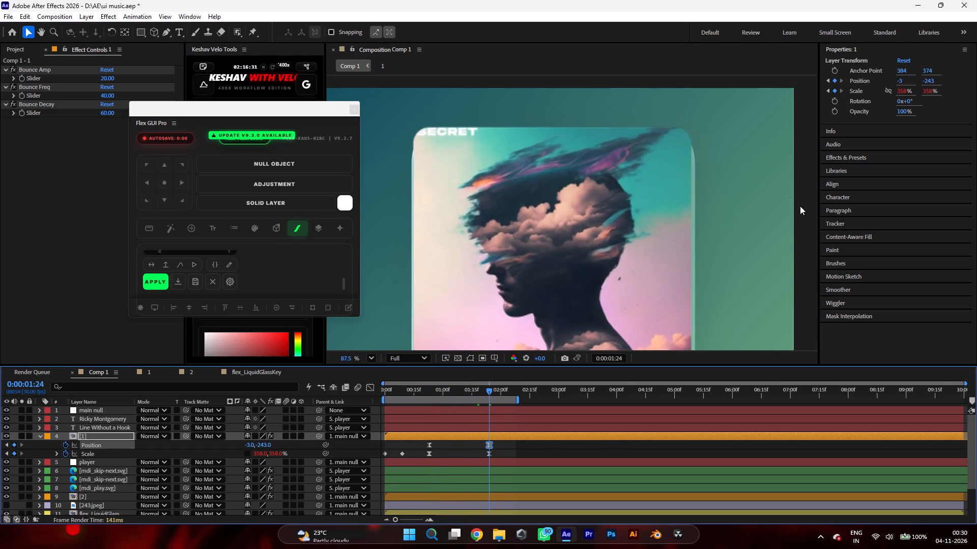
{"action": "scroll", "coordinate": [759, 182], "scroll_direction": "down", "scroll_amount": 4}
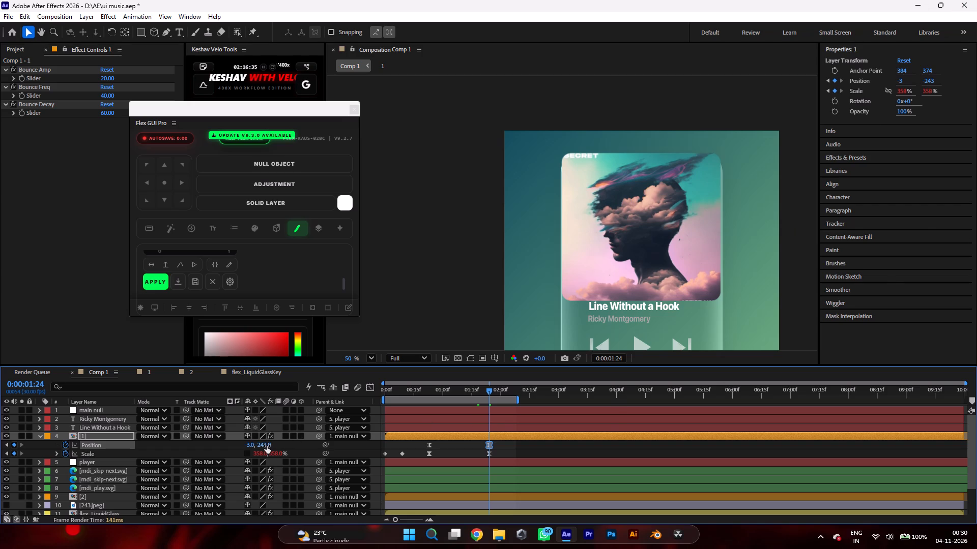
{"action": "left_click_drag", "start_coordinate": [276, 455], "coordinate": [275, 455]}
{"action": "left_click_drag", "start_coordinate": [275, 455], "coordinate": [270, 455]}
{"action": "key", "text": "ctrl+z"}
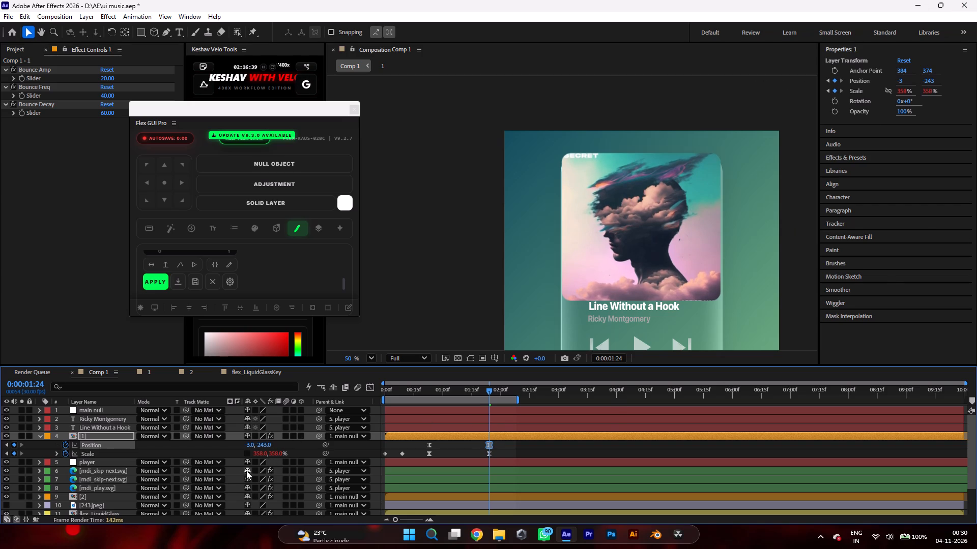
Link the album art precomp [1]'s Scale dimensions and set its Scale keyframe at 0:00:01:24 to 317%.
{"action": "left_click", "coordinate": [248, 454]}
{"action": "left_click_drag", "start_coordinate": [259, 455], "coordinate": [255, 455]}
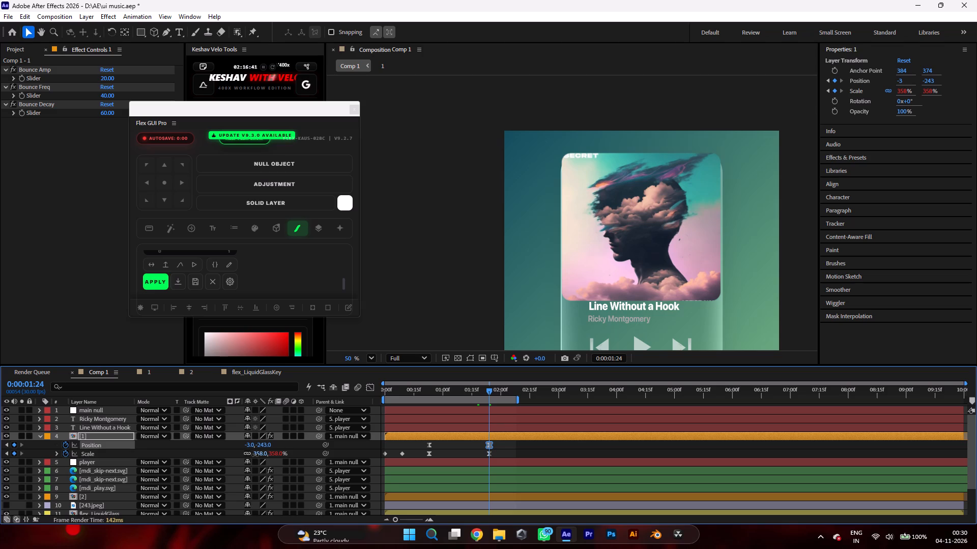
{"action": "left_click_drag", "start_coordinate": [255, 455], "coordinate": [236, 452]}
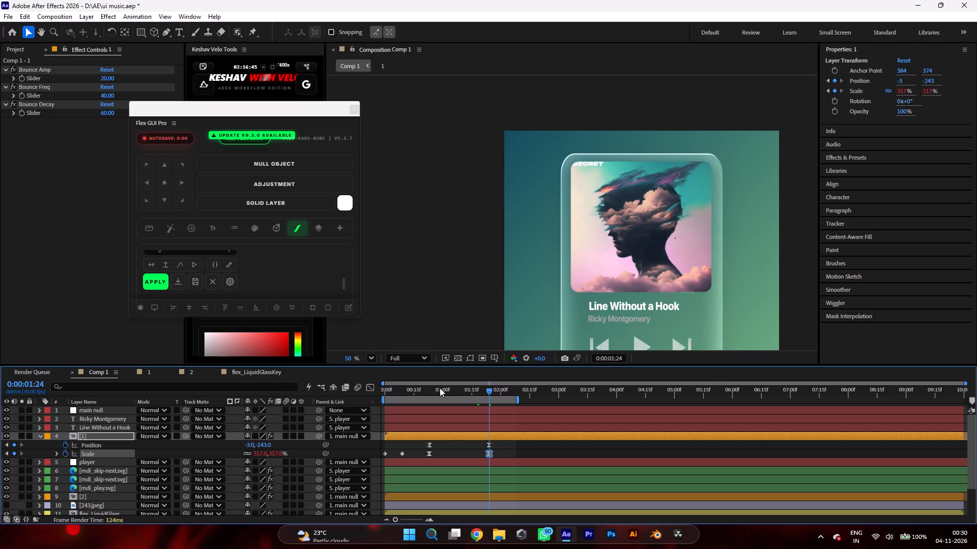
Scrub Comp 1 between 0:00:00:18 and about 0:00:01:09 to check the album art's growth, stopping at 0:00:00:23.
{"action": "left_click_drag", "start_coordinate": [457, 390], "coordinate": [418, 389]}
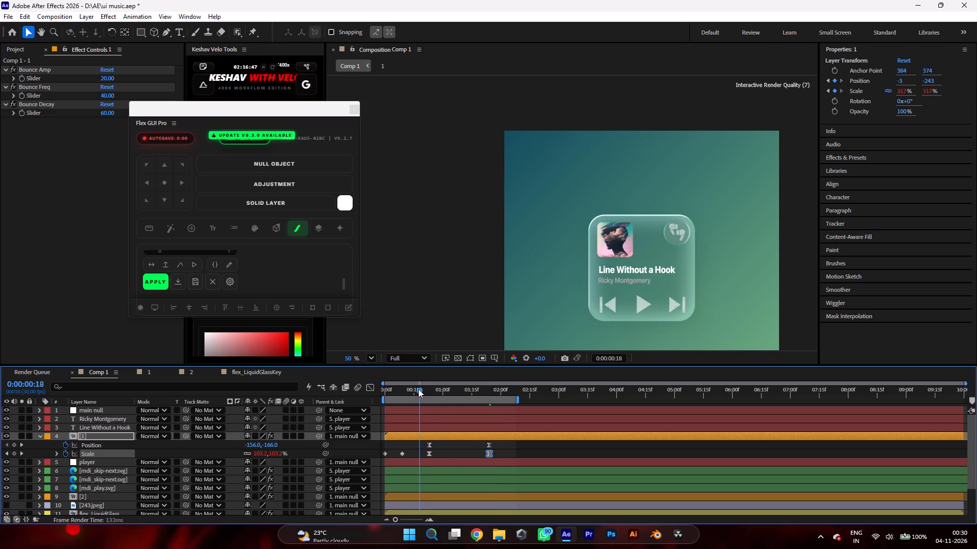
{"action": "left_click_drag", "start_coordinate": [418, 389], "coordinate": [425, 391]}
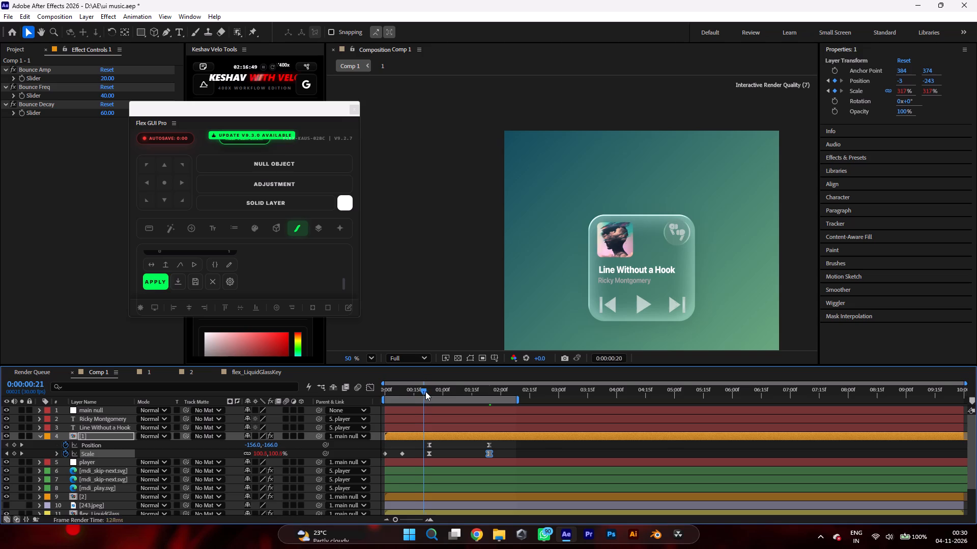
{"action": "left_click_drag", "start_coordinate": [425, 391], "coordinate": [440, 391]}
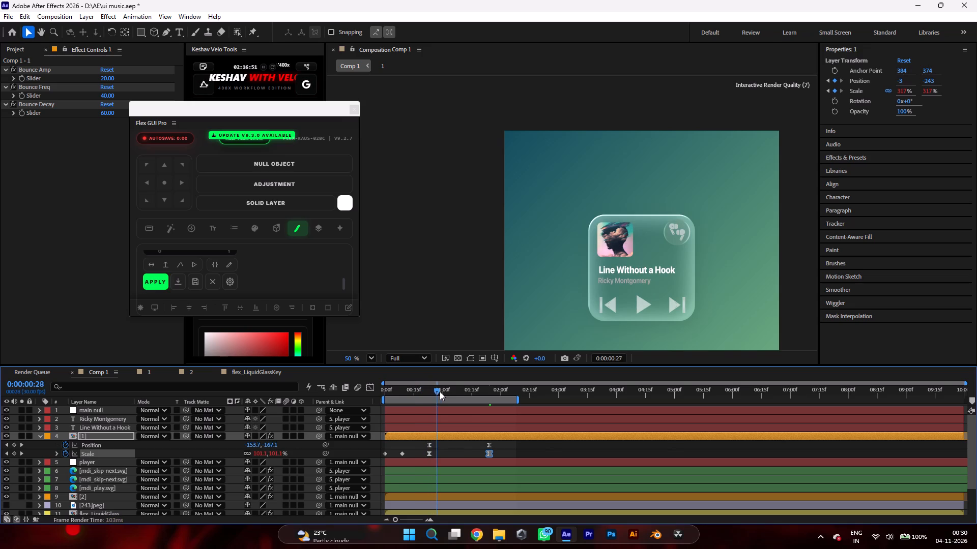
{"action": "left_click_drag", "start_coordinate": [440, 391], "coordinate": [451, 404]}
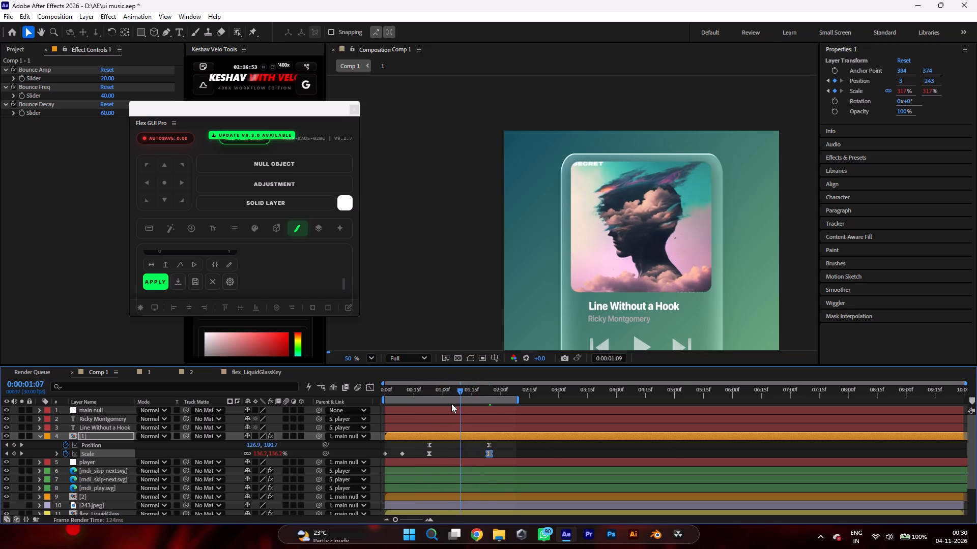
{"action": "left_click_drag", "start_coordinate": [451, 404], "coordinate": [430, 404]}
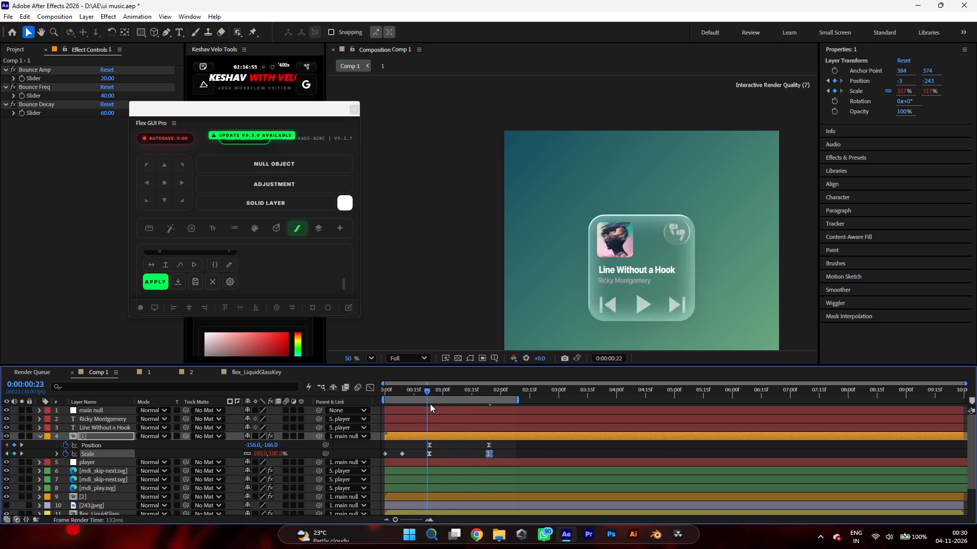
{"action": "left_click_drag", "start_coordinate": [430, 404], "coordinate": [429, 404]}
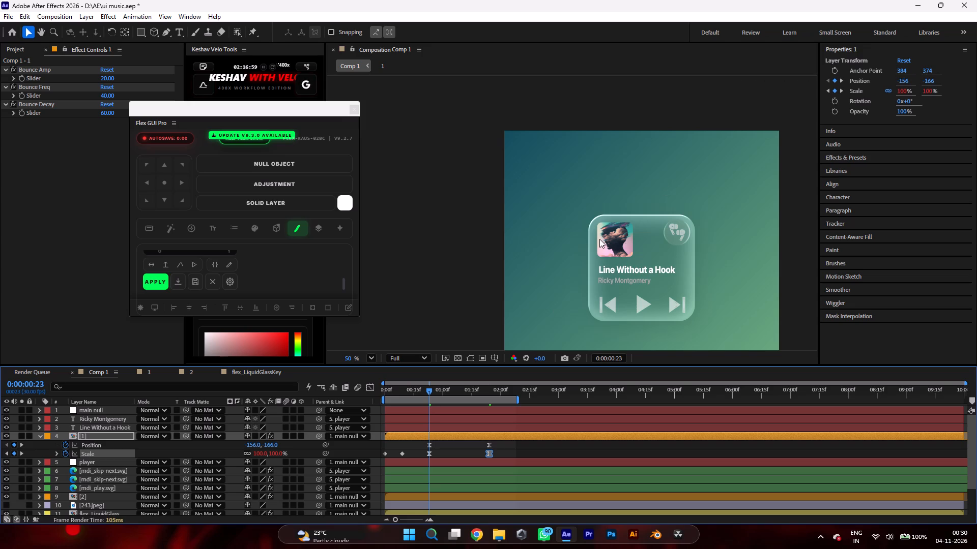
Inspect the small album art's fit and rounded corners inside the glass card up close at 0:00:00:23.
{"action": "scroll", "coordinate": [599, 240], "scroll_direction": "down", "scroll_amount": 5}
{"action": "scroll", "coordinate": [642, 245], "scroll_direction": "up", "scroll_amount": 8}
{"action": "scroll", "coordinate": [626, 248], "scroll_direction": "down", "scroll_amount": 2}
{"action": "scroll", "coordinate": [614, 250], "scroll_direction": "up", "scroll_amount": 2}
{"action": "scroll", "coordinate": [603, 252], "scroll_direction": "down", "scroll_amount": 1}
{"action": "scroll", "coordinate": [595, 252], "scroll_direction": "up", "scroll_amount": 7}
{"action": "scroll", "coordinate": [540, 240], "scroll_direction": "down", "scroll_amount": 1}
{"action": "scroll", "coordinate": [540, 240], "scroll_direction": "up", "scroll_amount": 2}
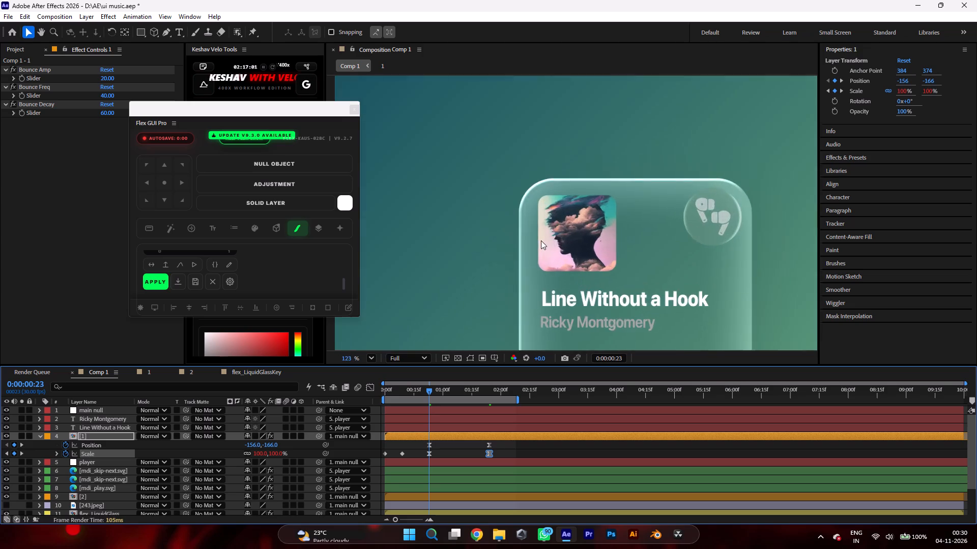
{"action": "scroll", "coordinate": [541, 240], "scroll_direction": "up", "scroll_amount": 6}
{"action": "scroll", "coordinate": [579, 242], "scroll_direction": "down", "scroll_amount": 7}
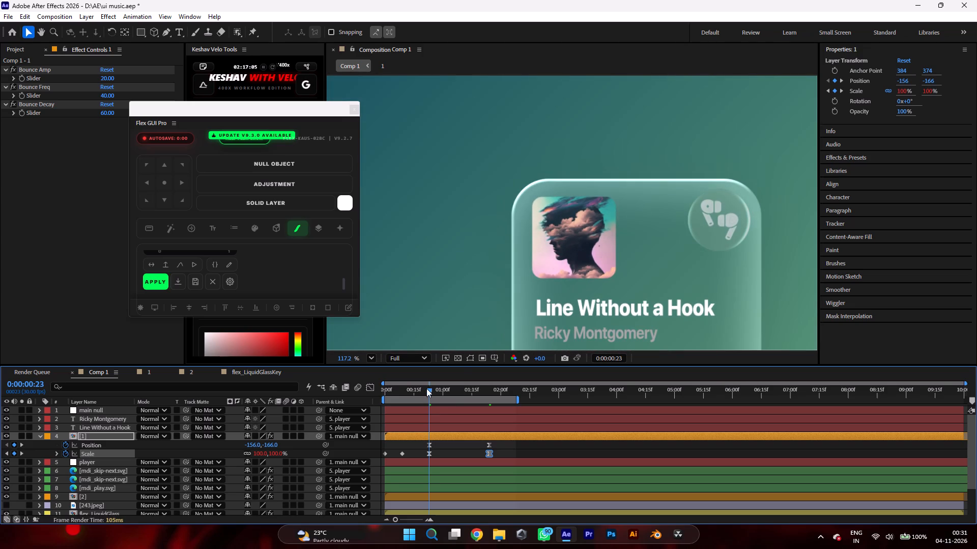
Scrub through the start of the card's expansion to about 0:00:01:06, and return to 0:00:00:00.
{"action": "left_click_drag", "start_coordinate": [426, 388], "coordinate": [432, 403]}
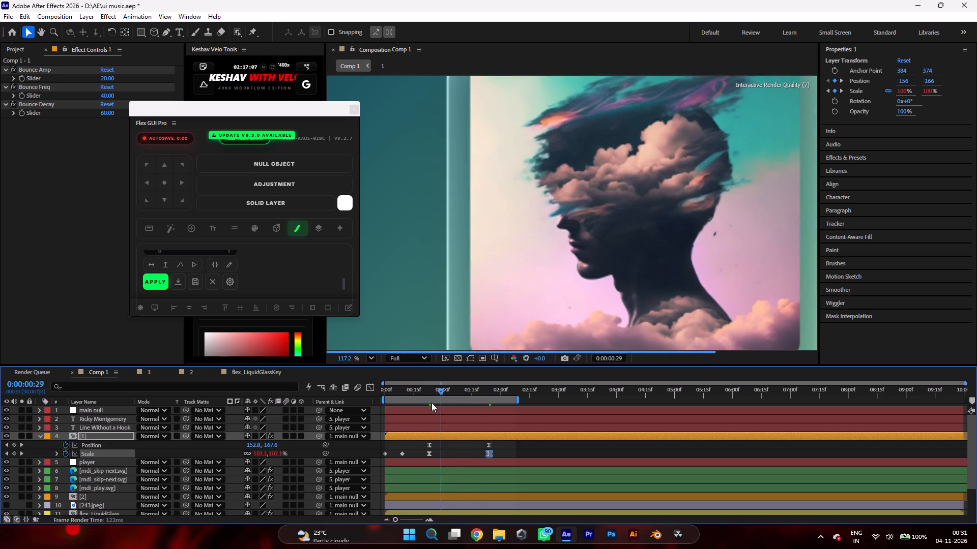
{"action": "left_click_drag", "start_coordinate": [432, 403], "coordinate": [424, 411]}
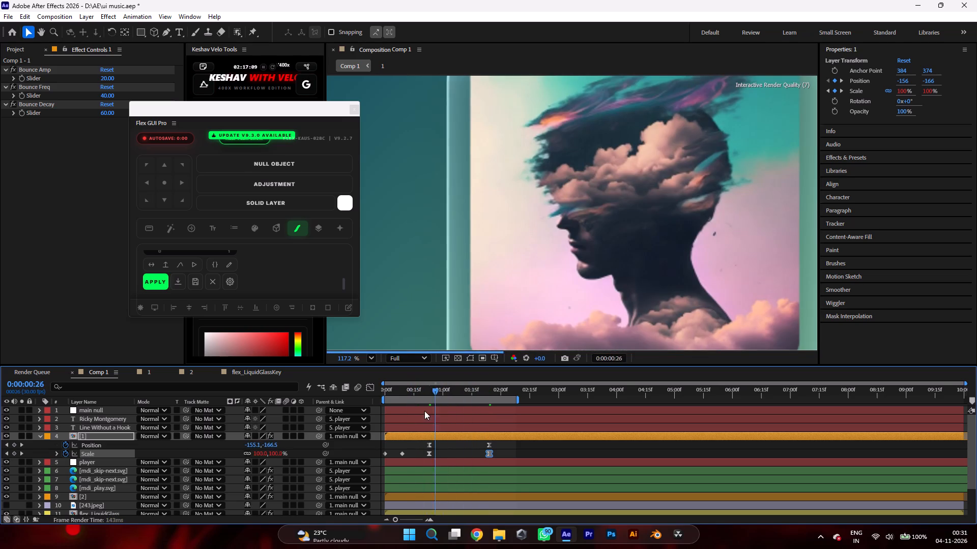
{"action": "left_click_drag", "start_coordinate": [424, 411], "coordinate": [420, 411]}
{"action": "scroll", "coordinate": [535, 219], "scroll_direction": "down", "scroll_amount": 7}
{"action": "left_click_drag", "start_coordinate": [423, 388], "coordinate": [412, 389]}
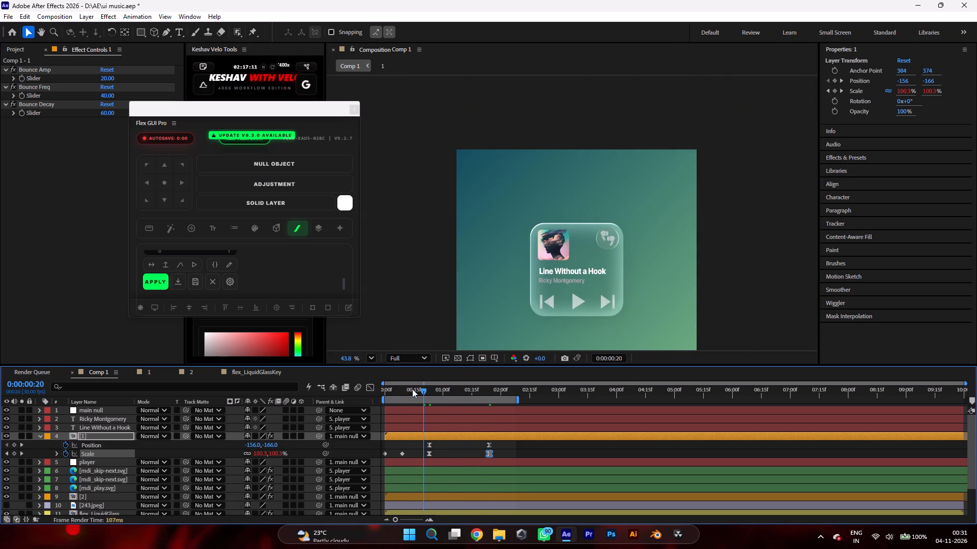
{"action": "left_click_drag", "start_coordinate": [412, 389], "coordinate": [454, 389]}
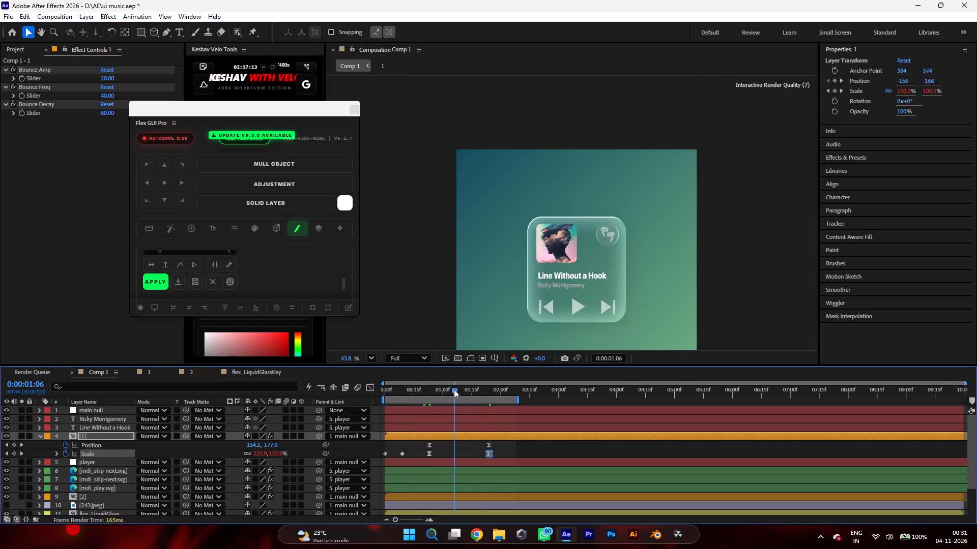
{"action": "left_click_drag", "start_coordinate": [454, 389], "coordinate": [385, 387]}
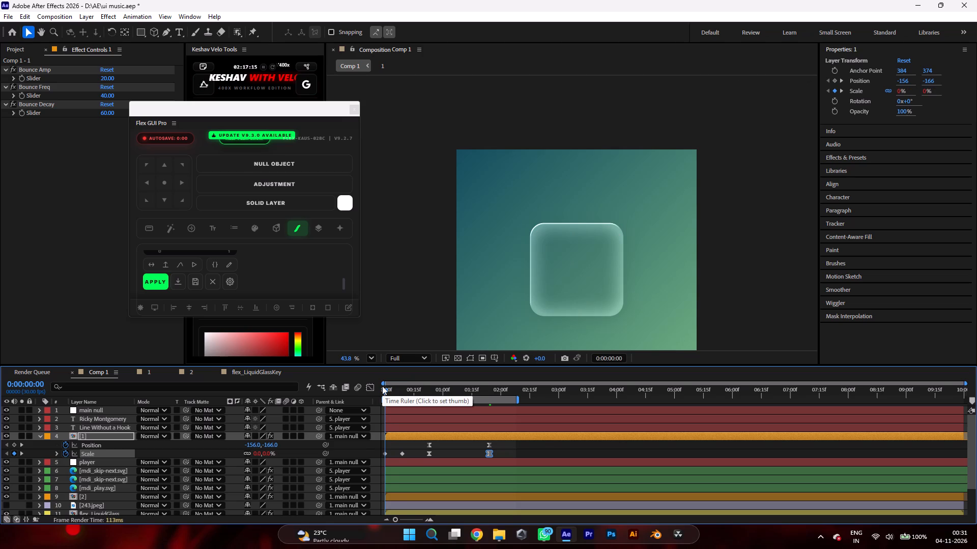